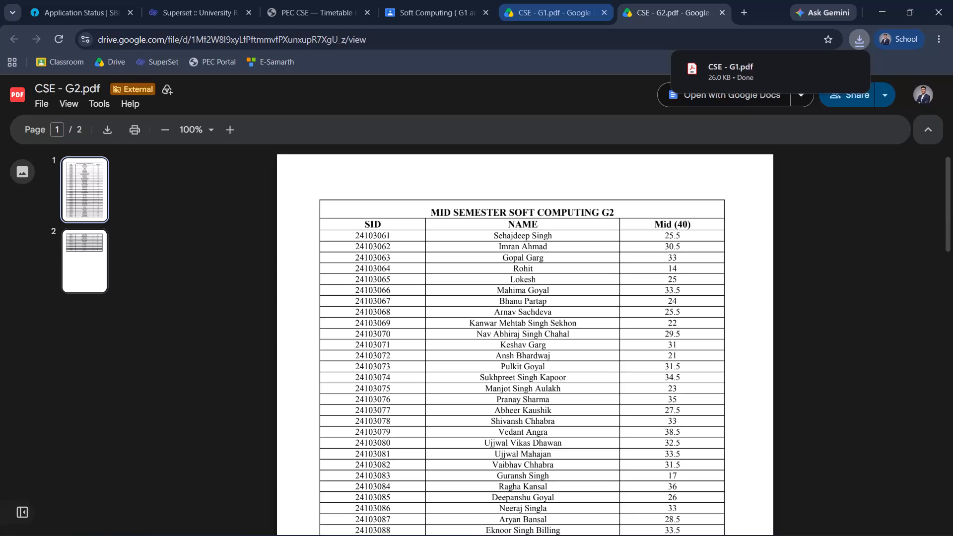
Dismiss the downloads popup and download CSE - G2.pdf from Google Drive.
left_click(851, 44)
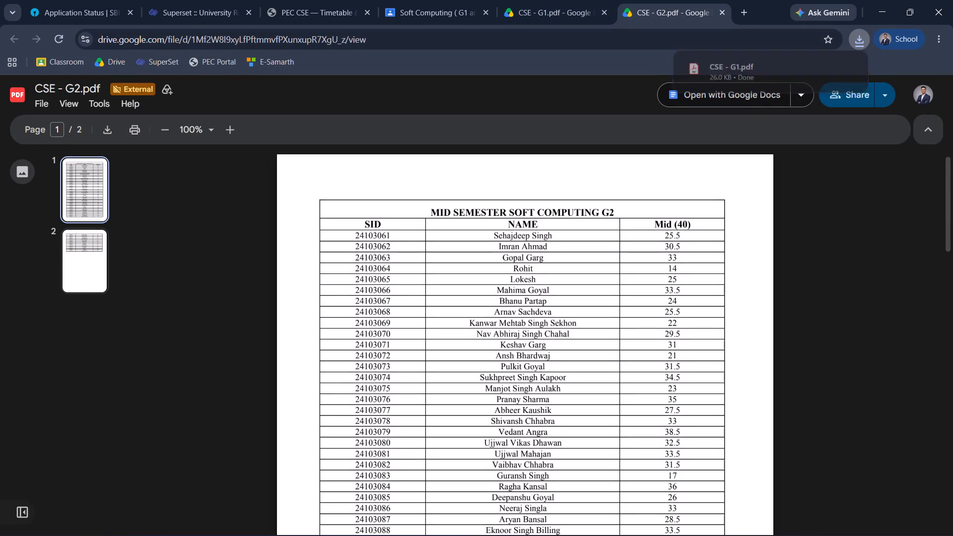
left_click(99, 123)
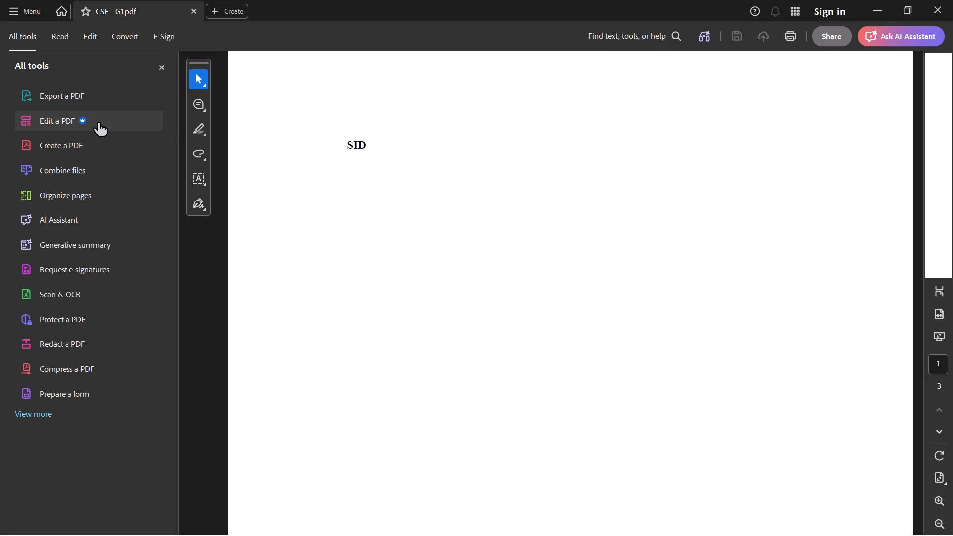
Look through the mid-semester marks in CSE - G2.pdf in Adobe Acrobat and close Acrobat.
scroll(581, 202, "down", 8)
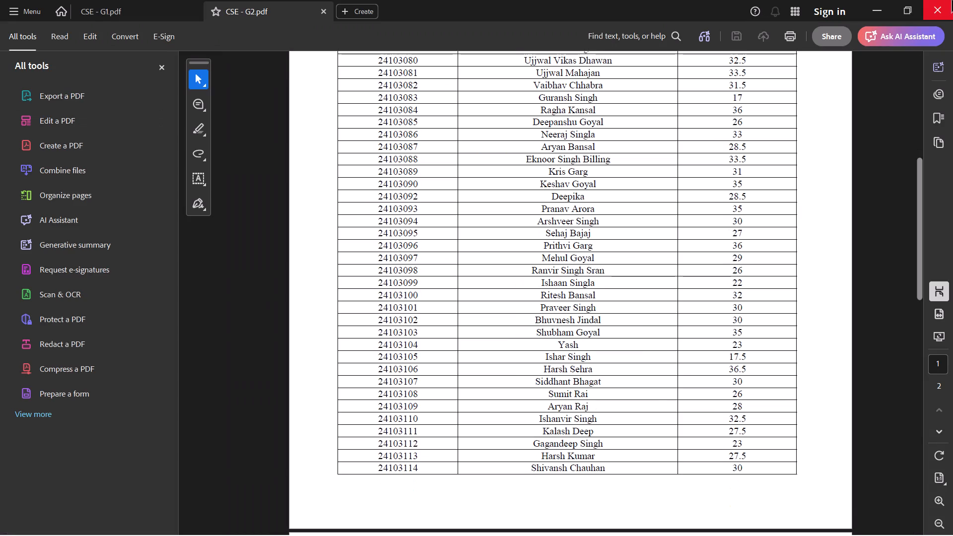
scroll(665, 185, "up", 7)
left_click(952, 0)
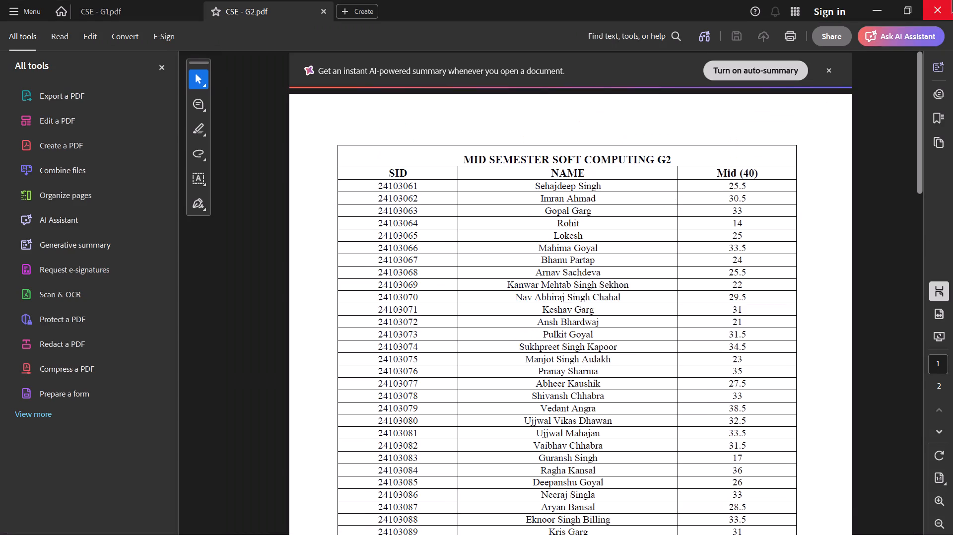
left_click(408, 296)
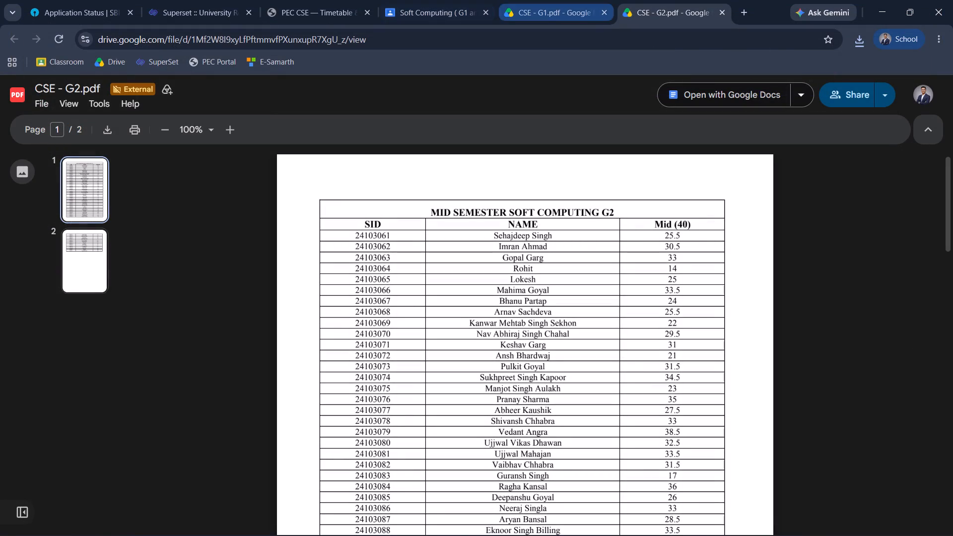
In Chrome, close the CSE - G1.pdf, CSE - G2.pdf and Soft Computing tabs, keeping a new blank tab open.
left_click(605, 12)
left_click(605, 12)
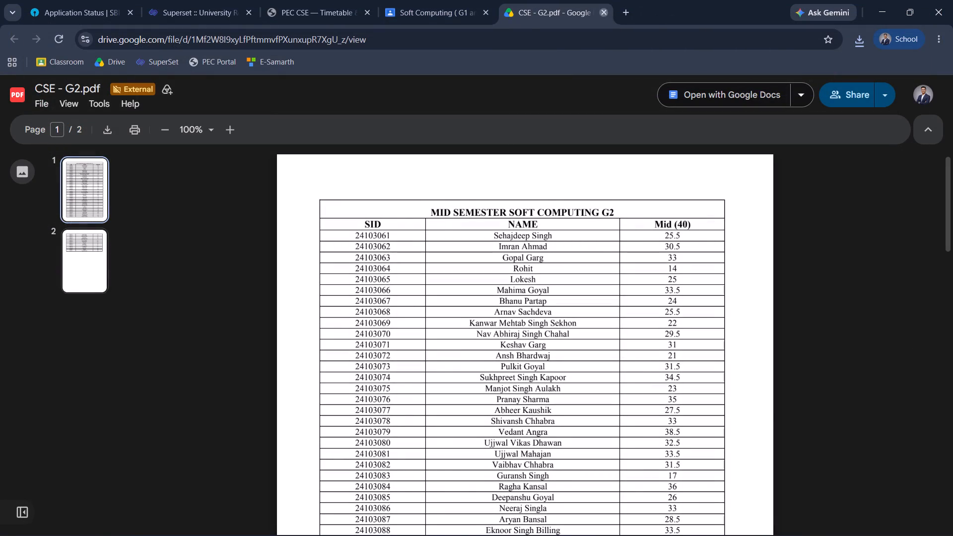
left_click(626, 2)
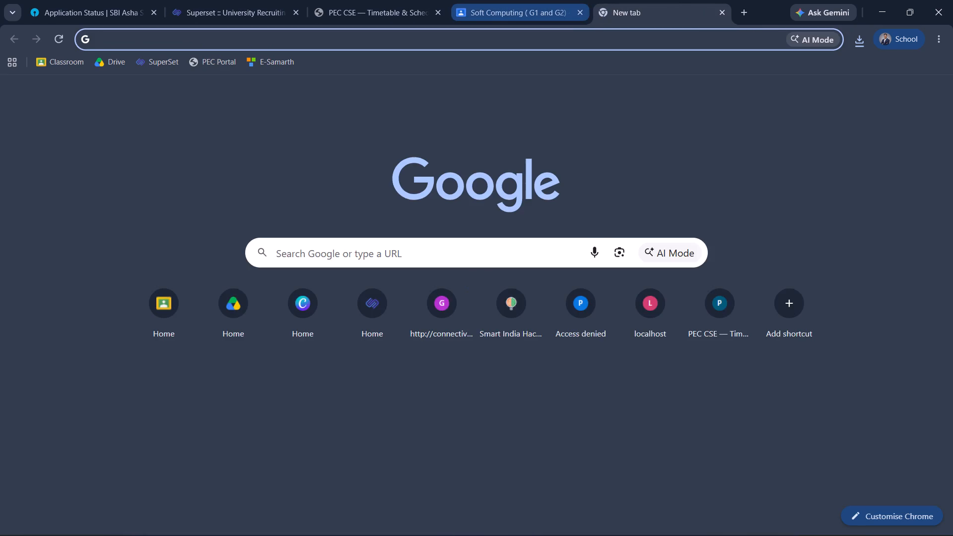
left_click(585, 15)
left_click(584, 15)
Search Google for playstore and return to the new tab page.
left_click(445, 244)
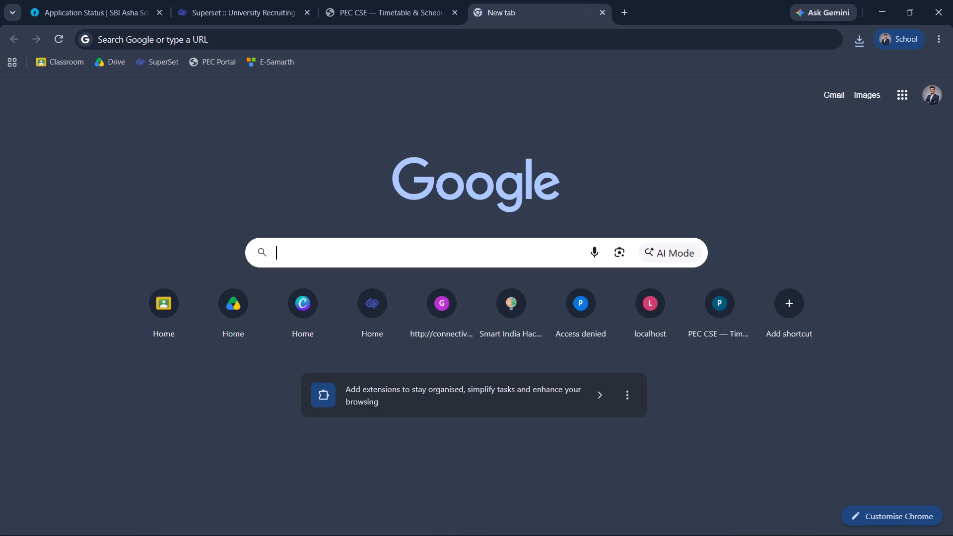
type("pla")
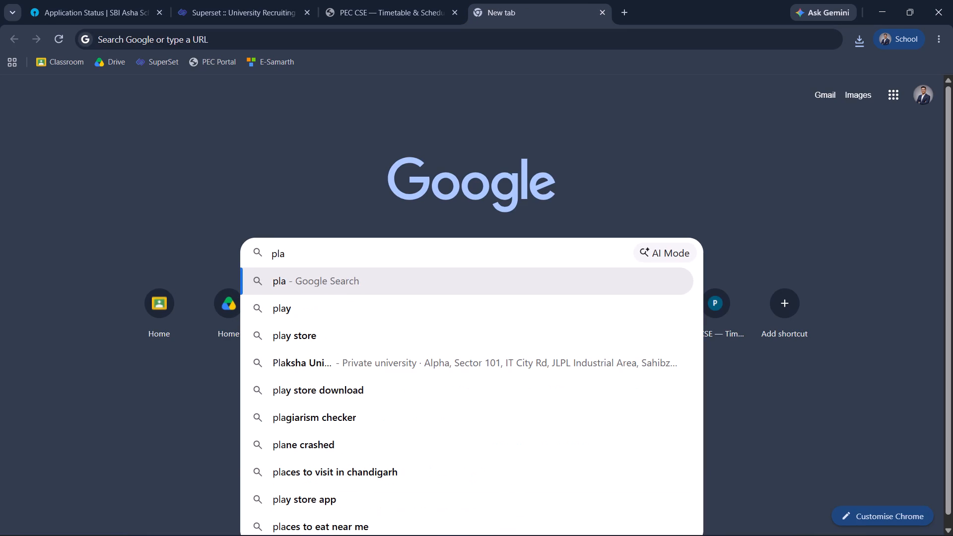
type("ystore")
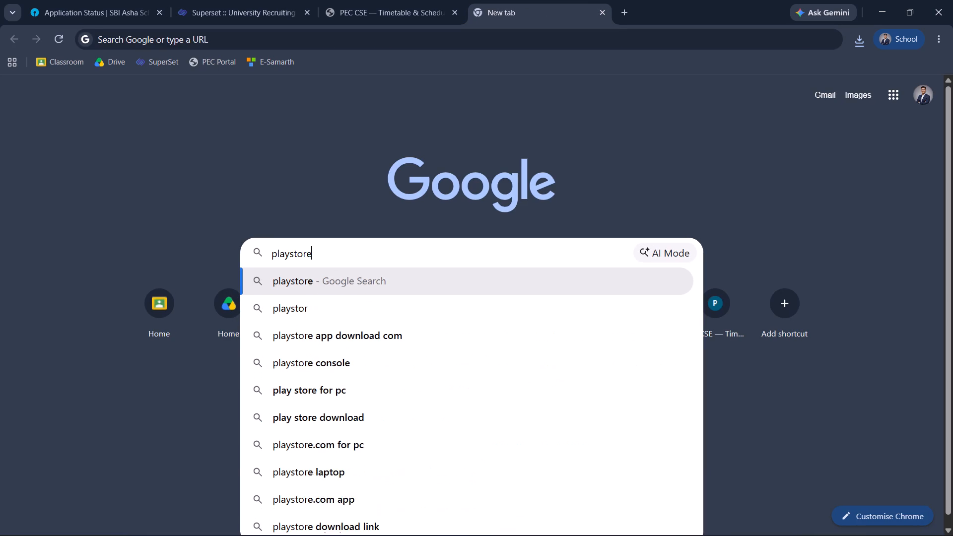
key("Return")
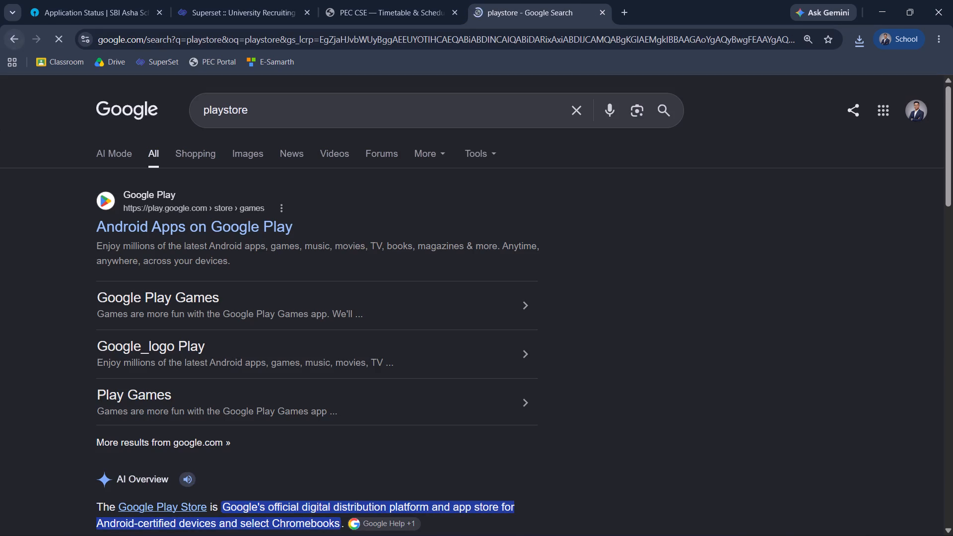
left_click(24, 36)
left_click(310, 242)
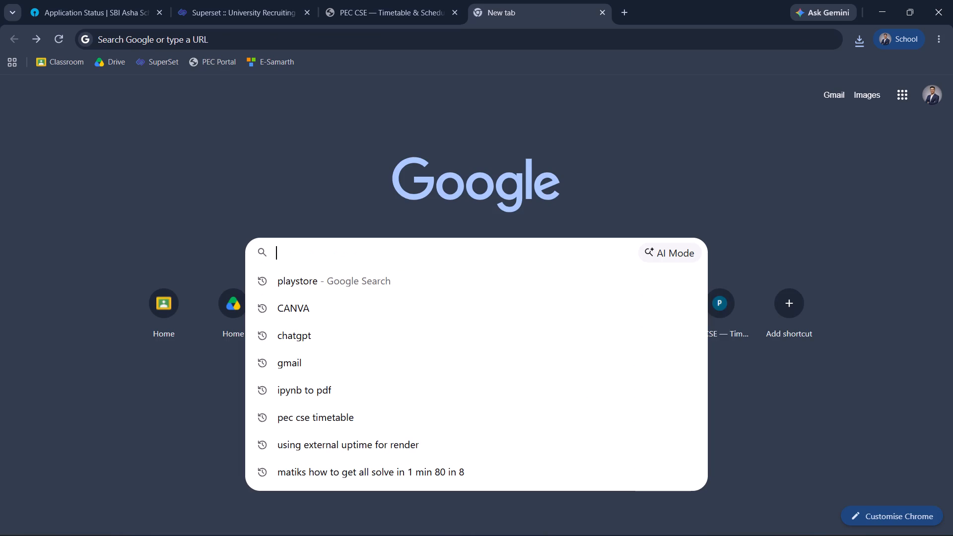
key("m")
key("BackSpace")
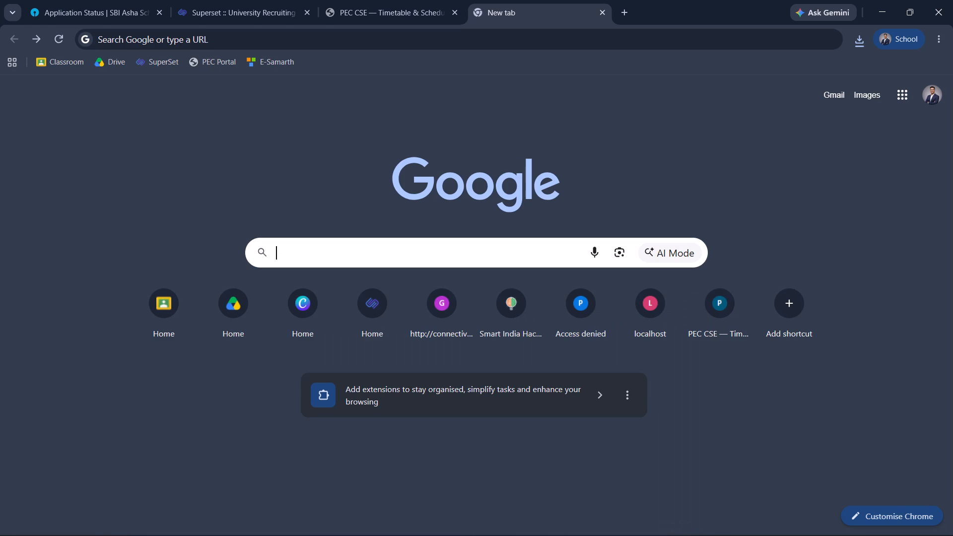
Search Google for pdf to excel and open the iLovePDF PDF to Excel converter.
left_click(360, 252)
type("pdf to excekl")
key("BackSpace")
key("BackSpace")
key("l")
key("Return")
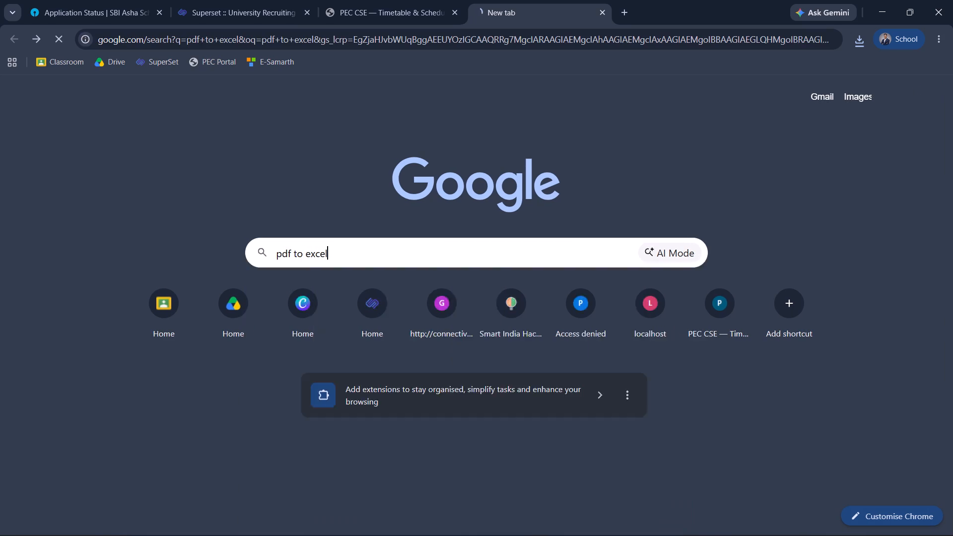
left_click(288, 233)
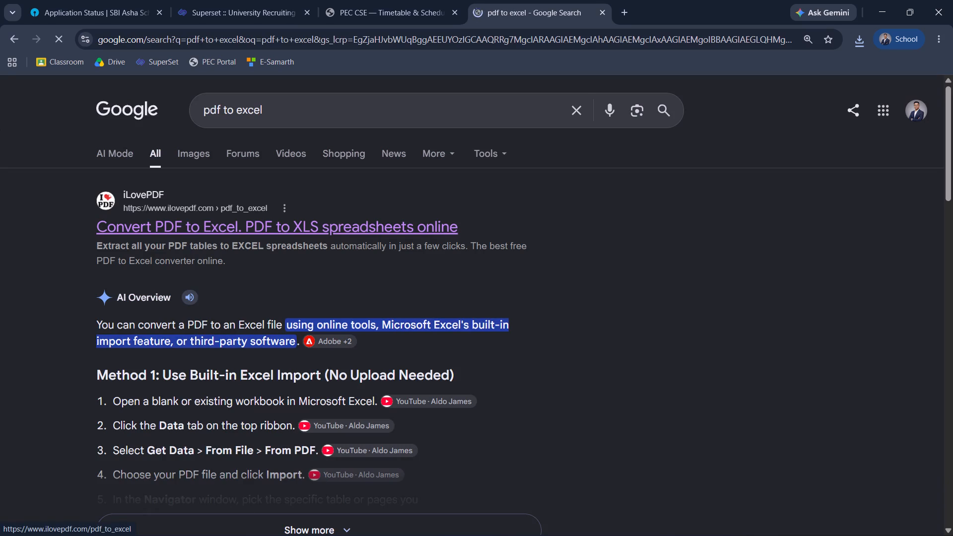
Upload CSE - G2.pdf and CSE - G1.pdf together from the Downloads folder to the converter.
left_click(515, 253)
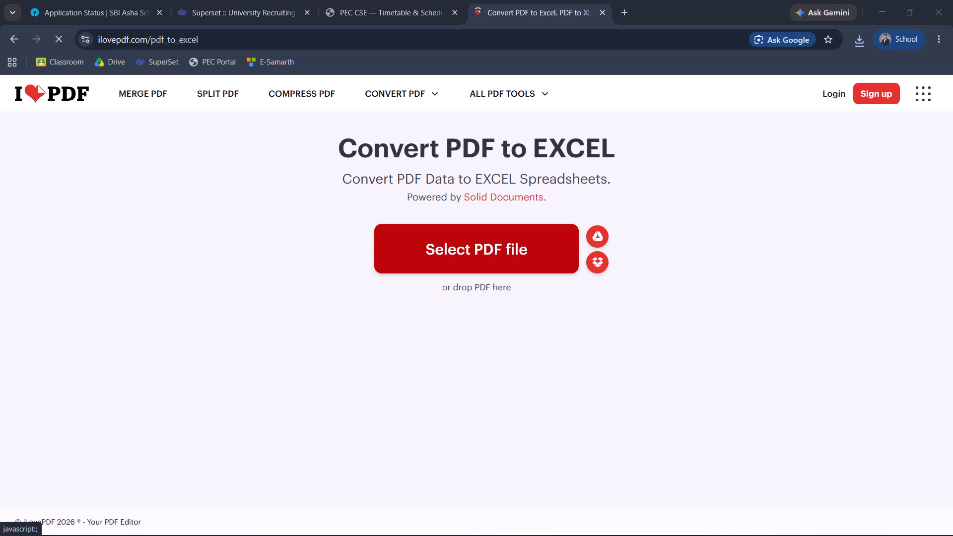
left_click(152, 155)
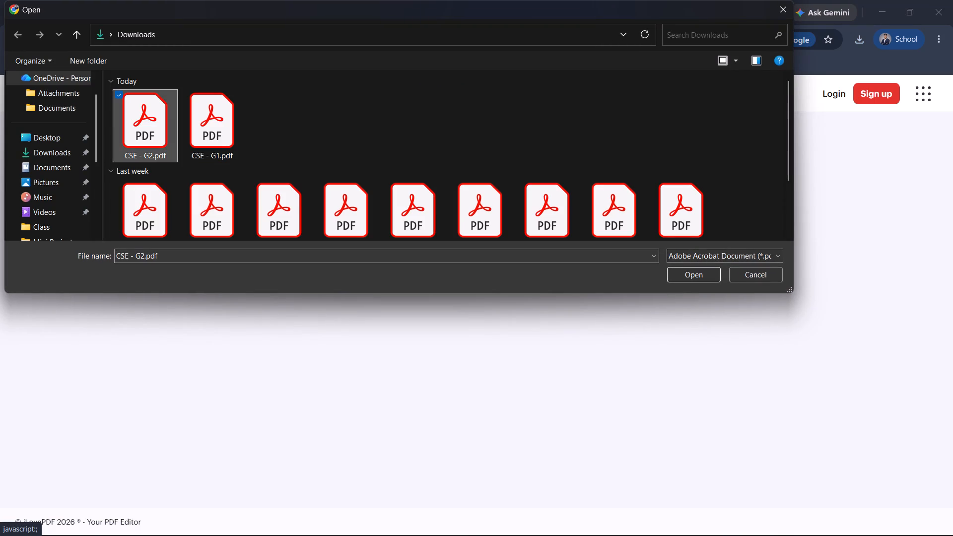
key("shift+Right")
left_click(693, 275)
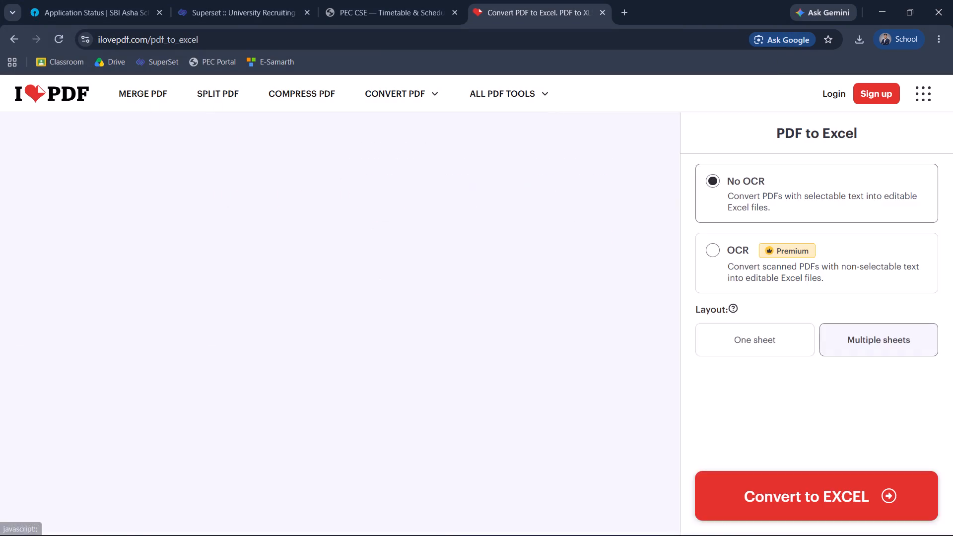
left_click(687, 142)
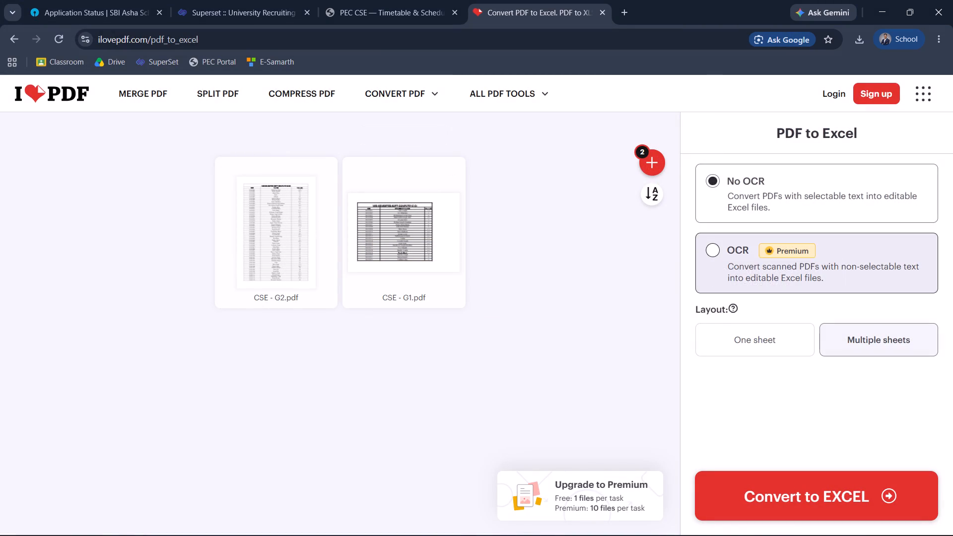
left_click(393, 267)
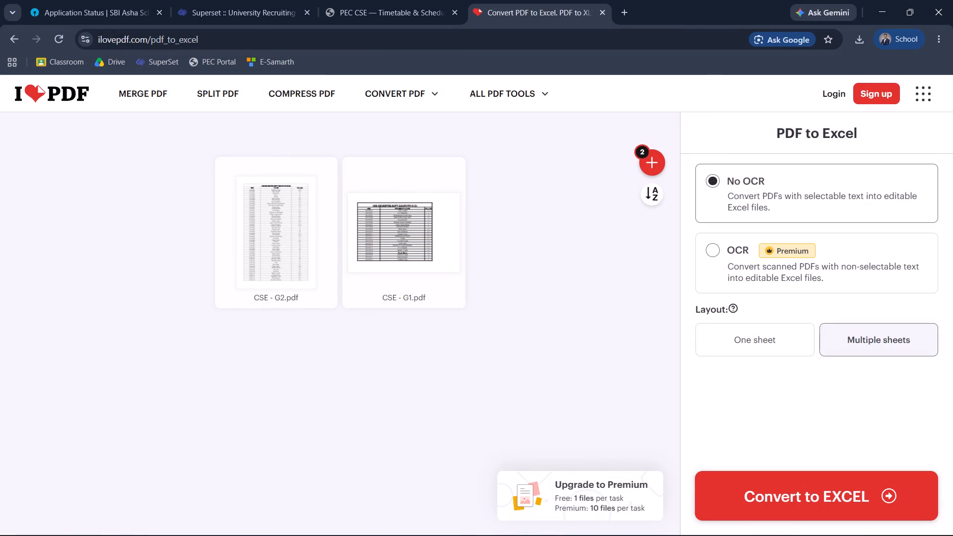
left_click(395, 252)
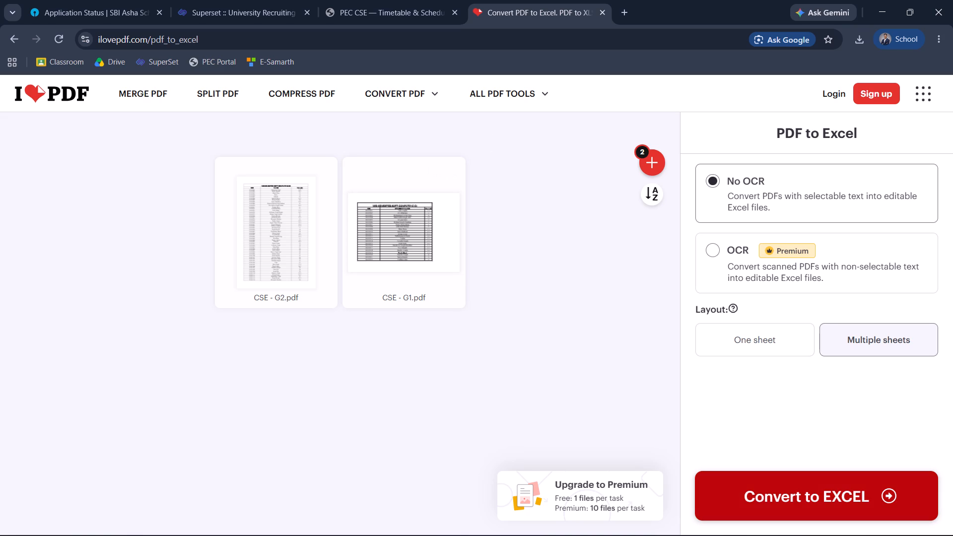
Convert CSE - G2.pdf to Excel with the One sheet layout, continuing for free with one file, and download the spreadsheet.
left_click(778, 344)
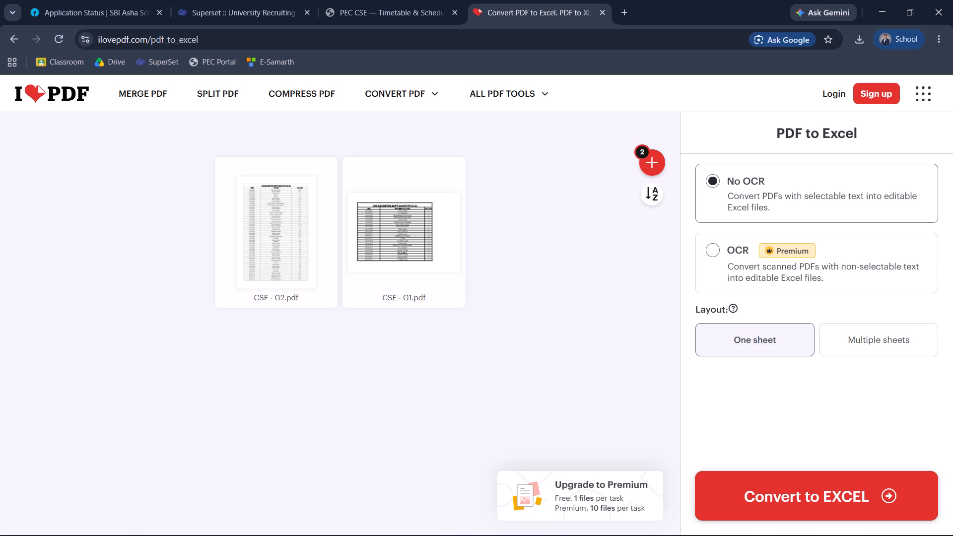
left_click_drag(400, 239, 268, 232)
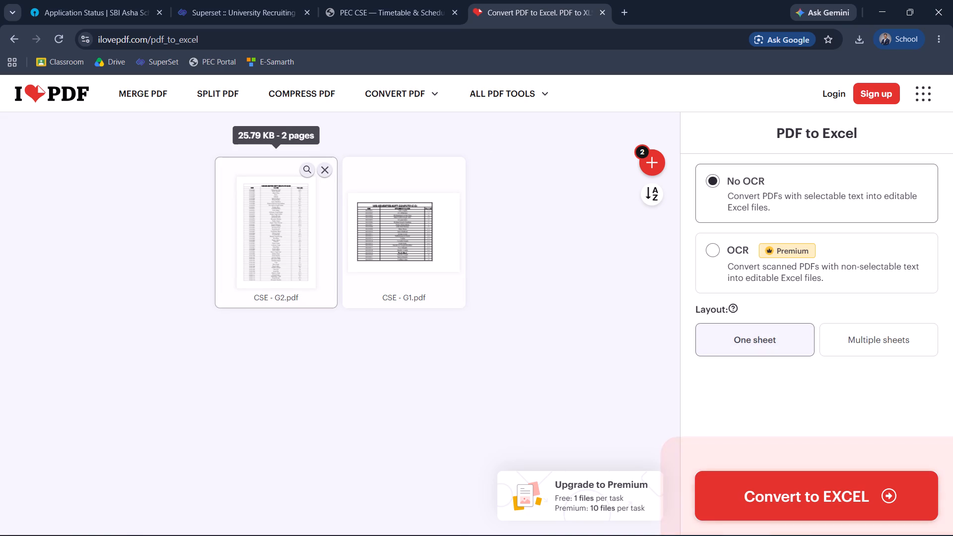
left_click_drag(272, 222, 378, 236)
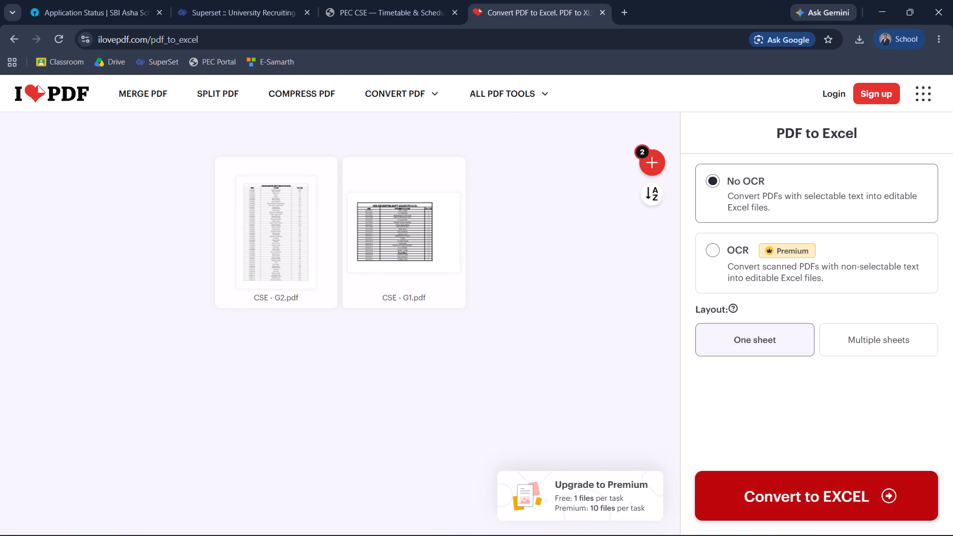
left_click(740, 494)
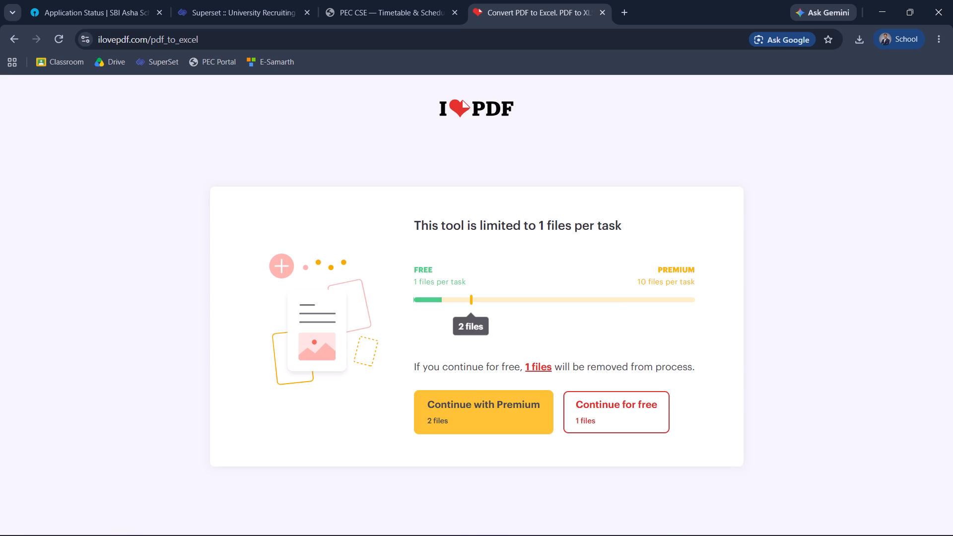
left_click(611, 422)
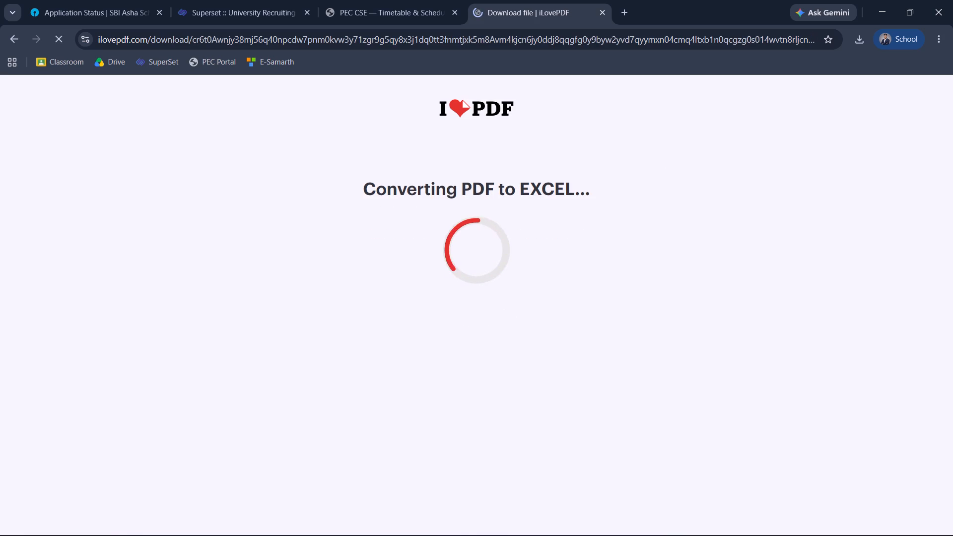
left_click(441, 201)
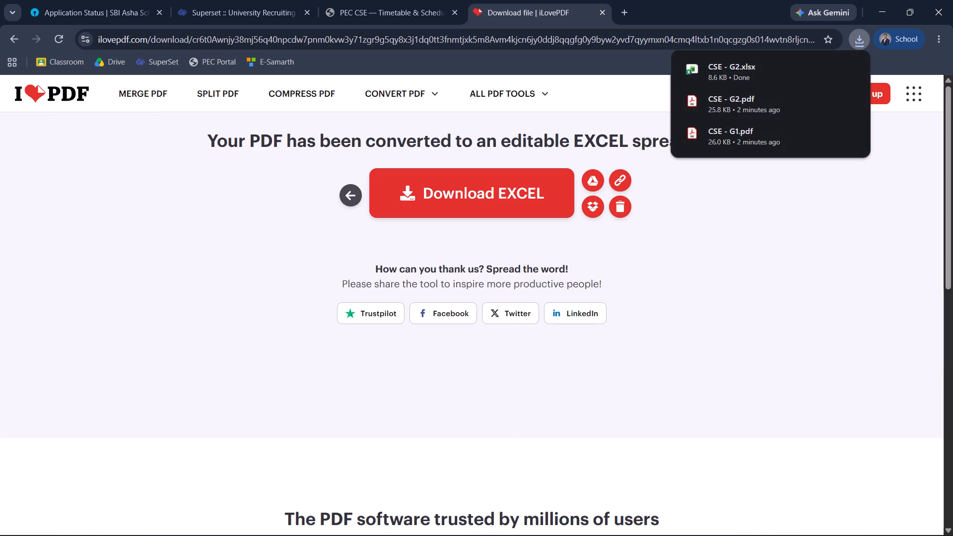
Return to the PDF to Excel converter and upload CSE - G1.pdf from the Downloads folder.
left_click(351, 203)
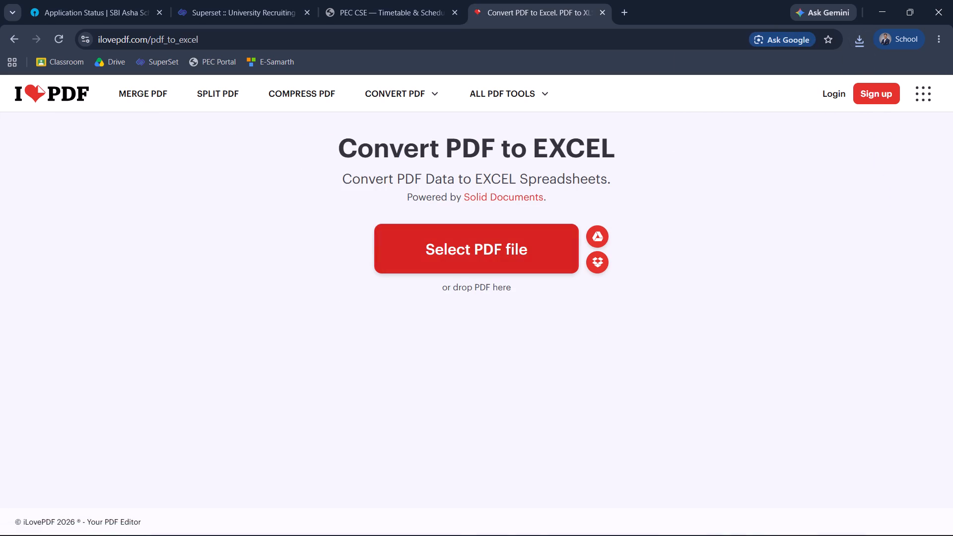
left_click(460, 253)
left_click(206, 118)
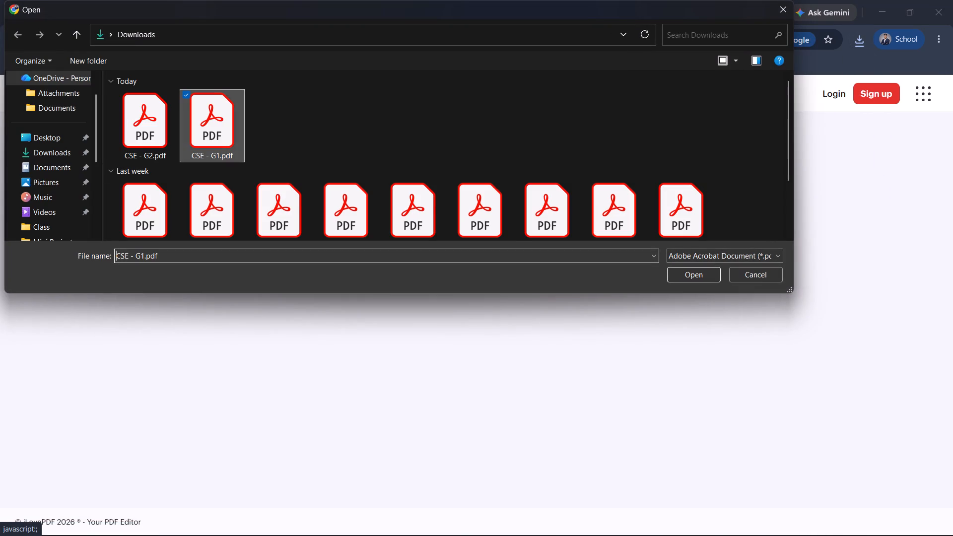
left_click(688, 269)
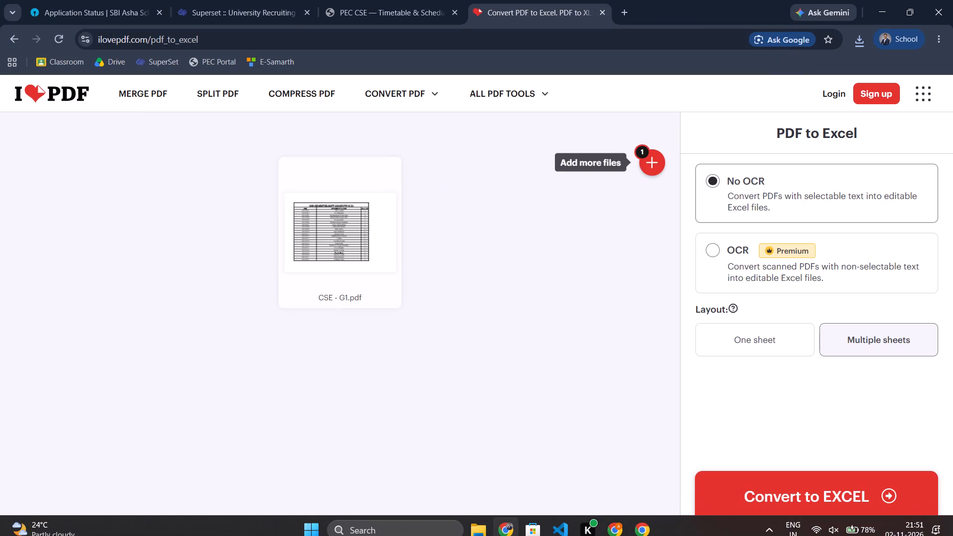
Convert CSE - G1.pdf to Excel with the One sheet layout and download the spreadsheet, closing the converter tab when done.
left_click(765, 347)
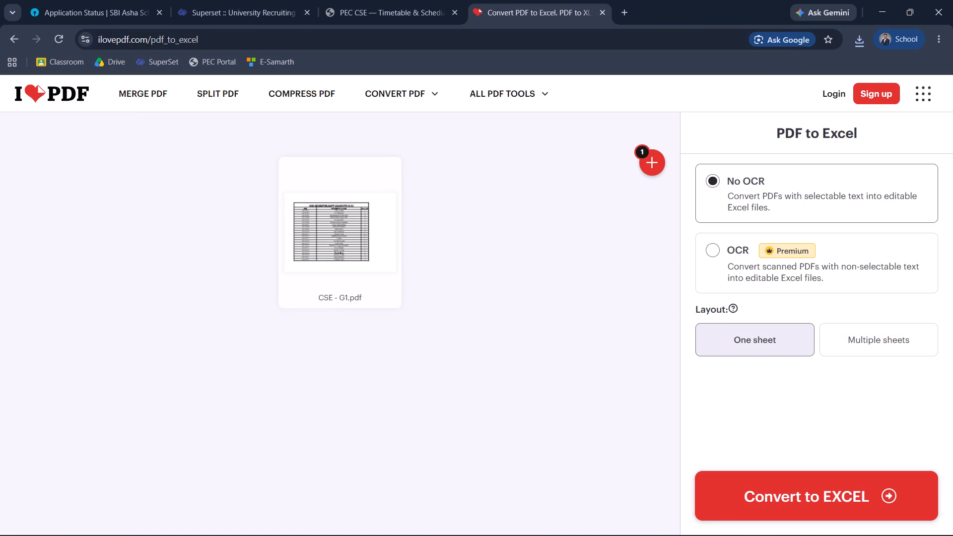
left_click(800, 511)
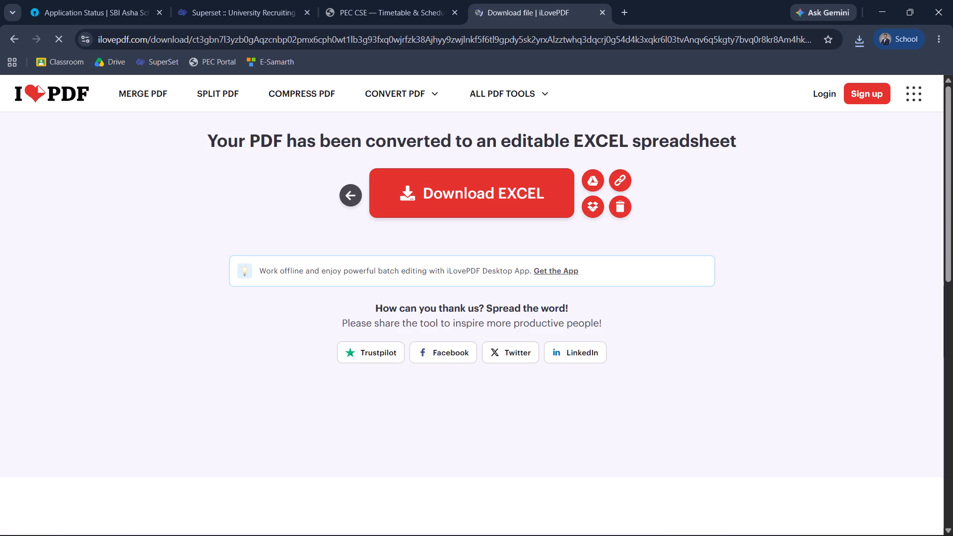
scroll(248, 114, "right", 2)
left_click(491, 173)
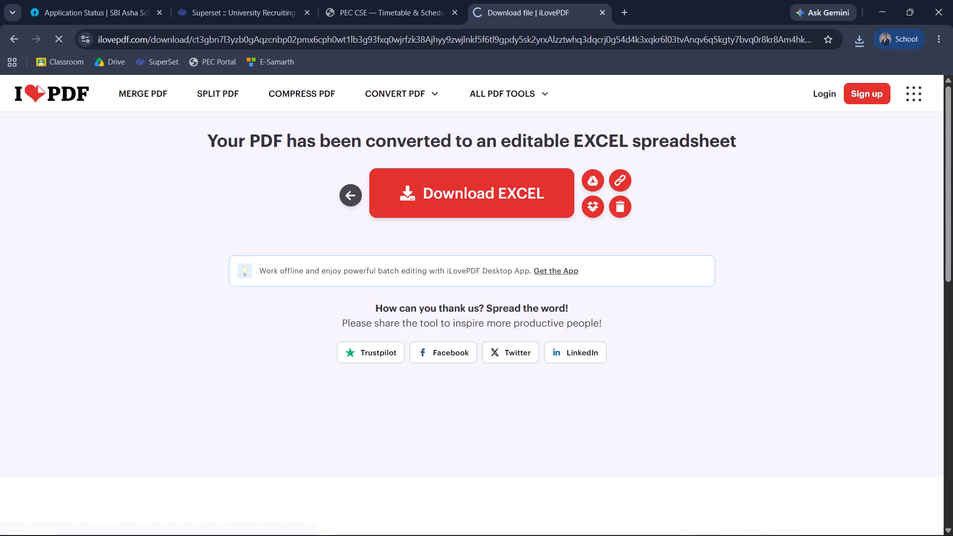
left_click(599, 11)
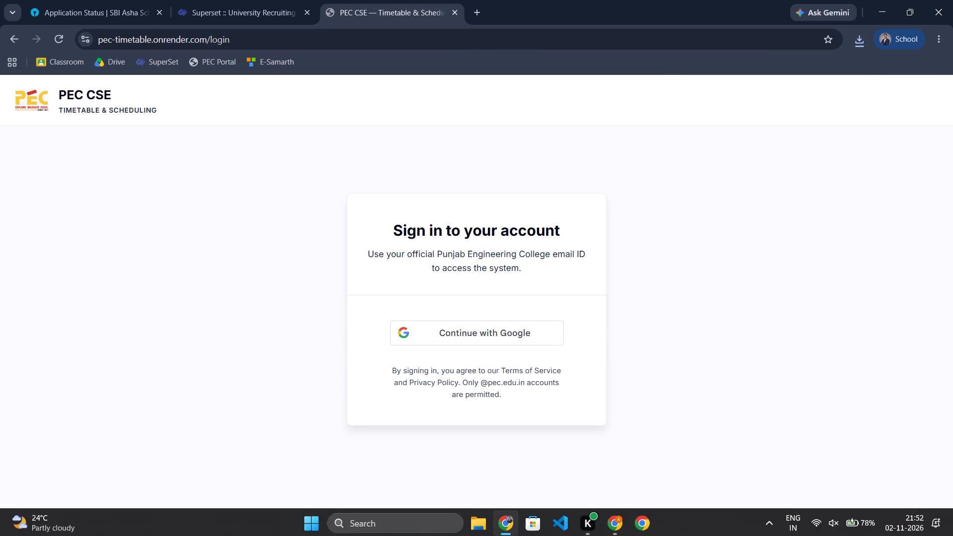
Open the Marks Sem 5.xlsx workbook from the Semester 5 folder on the PEC (D:) drive in File Explorer.
left_click(482, 528)
scroll(124, 226, "left", 1)
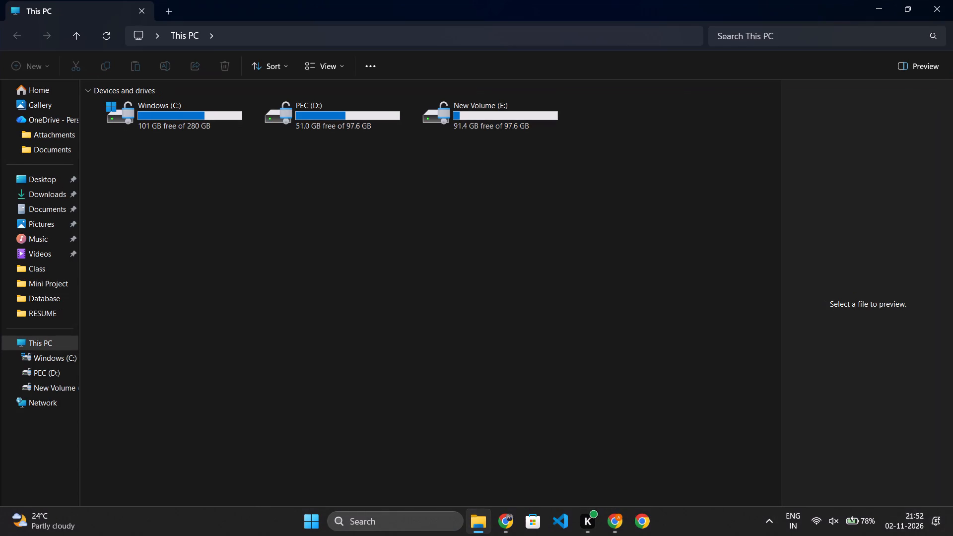
scroll(89, 238, "left", 1)
left_click(87, 220)
double_click(341, 126)
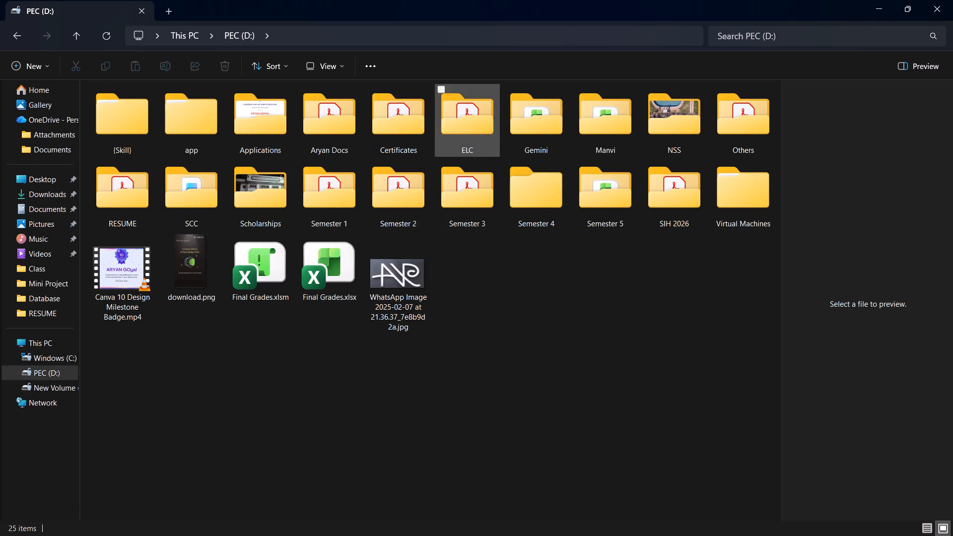
double_click(604, 222)
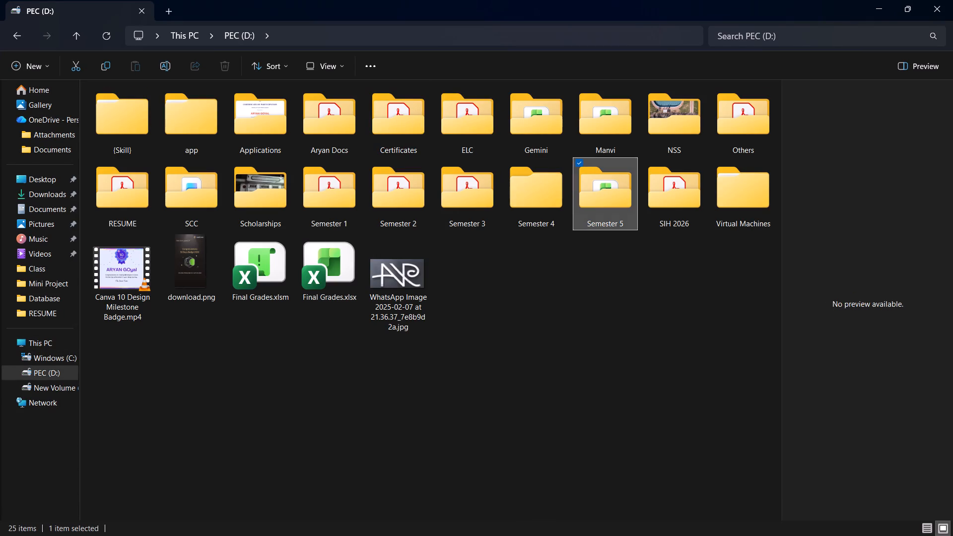
double_click(614, 115)
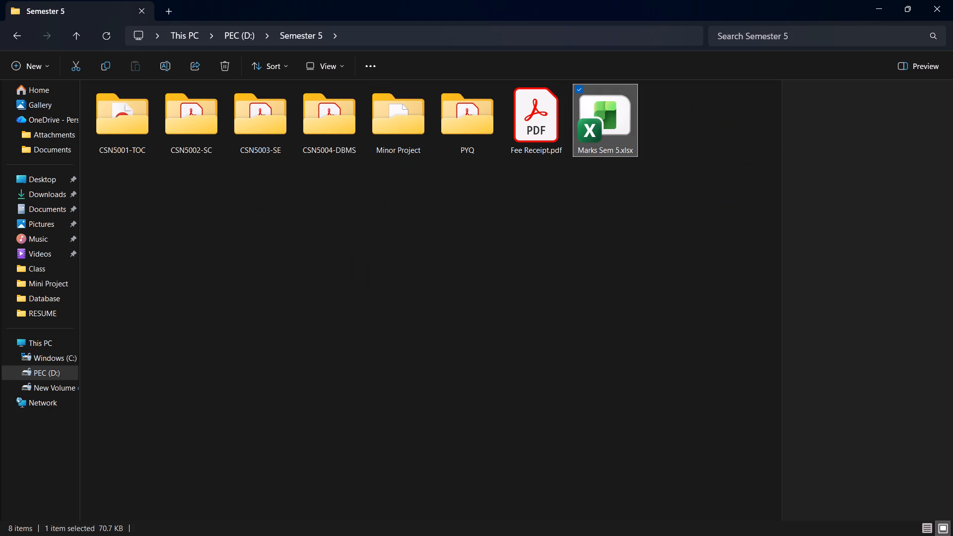
Permanently delete CSE - G2.pdf and CSE - G1.pdf from the Downloads folder.
left_click(68, 191)
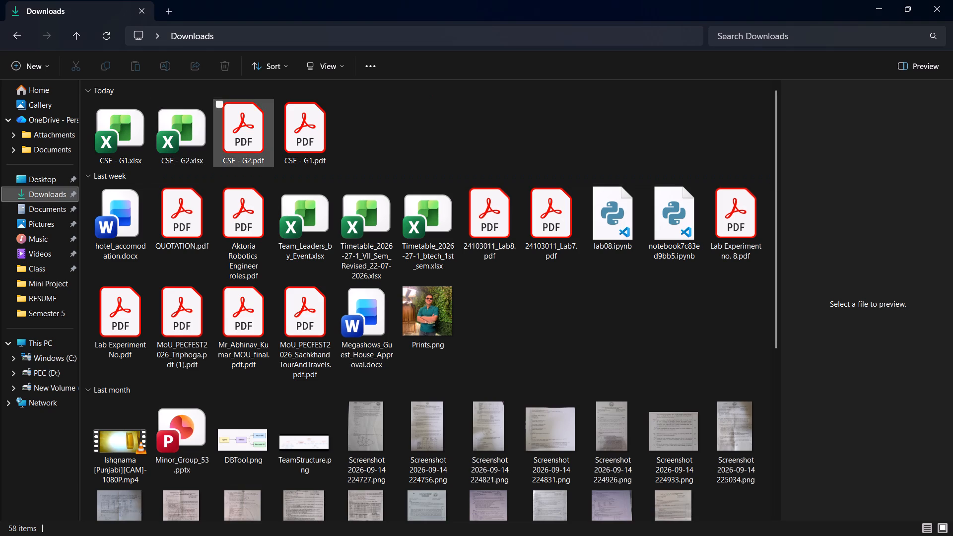
left_click(243, 136)
key("shift+Right")
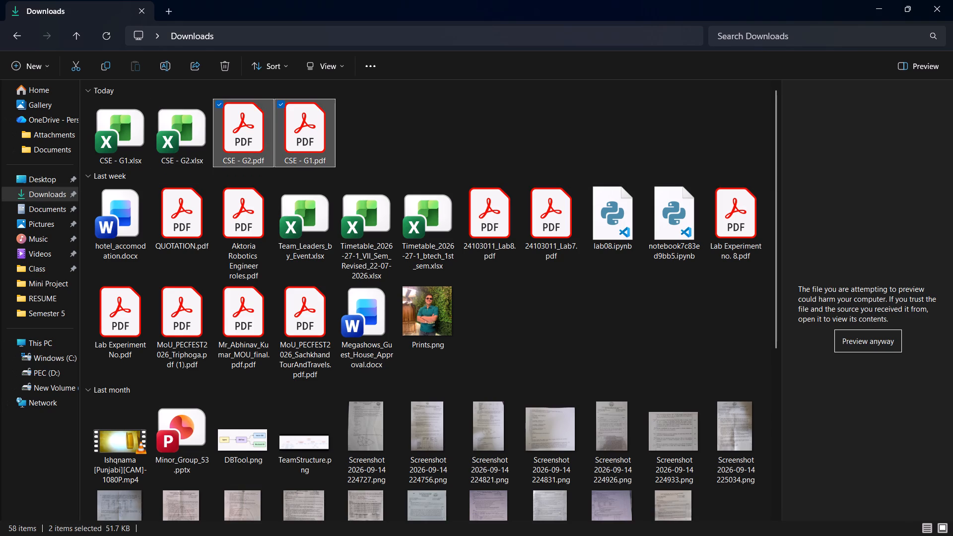
key("shift+Delete")
key("Return")
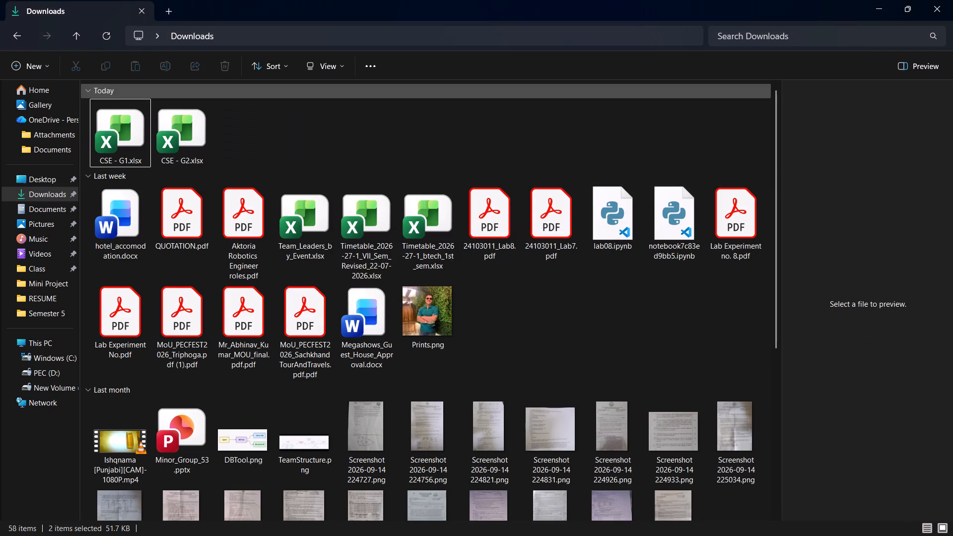
Open CSE - G1.xlsx from Downloads and bring up the CTN502 SC sheet of Marks Sem 5.xlsx, with both workbooks maximized.
left_click(110, 135)
double_click(110, 135)
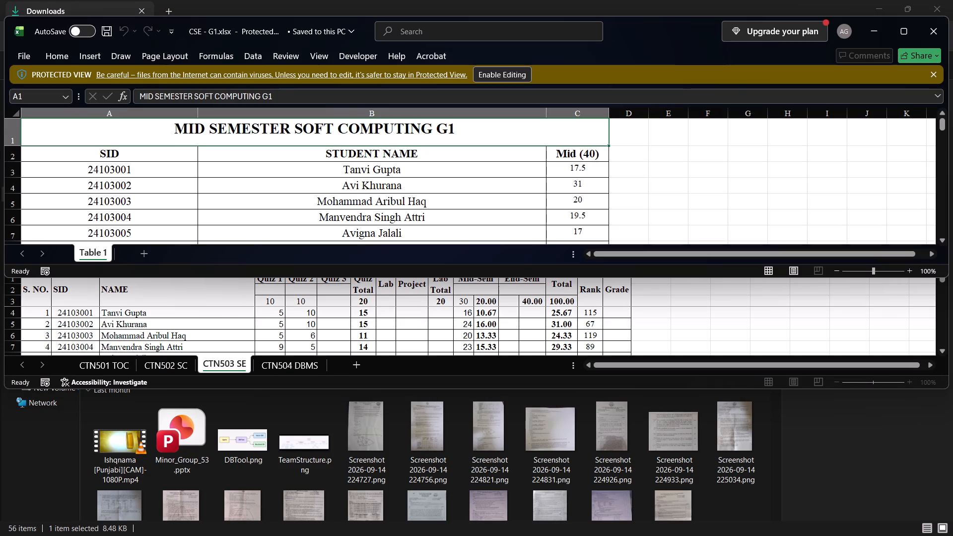
left_click(901, 32)
key("alt+Tab")
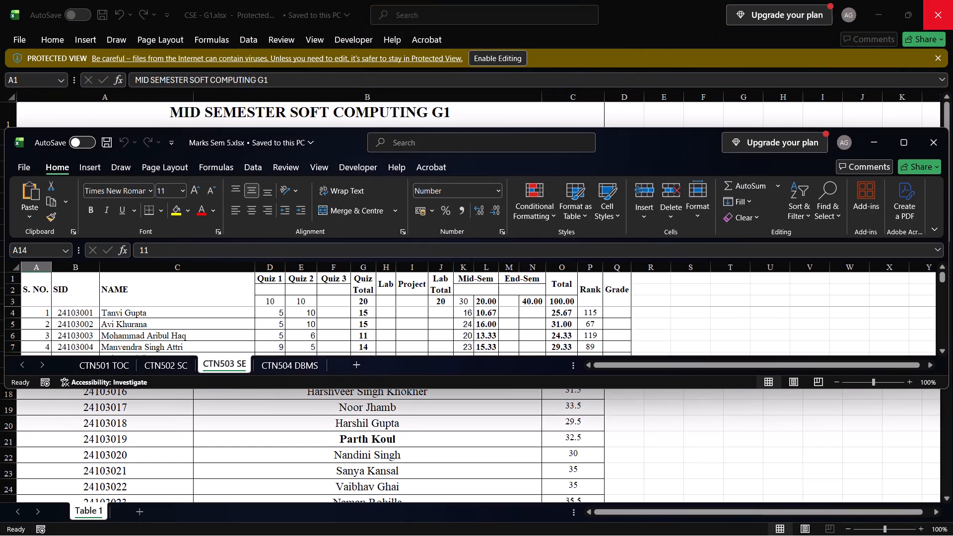
left_click(901, 136)
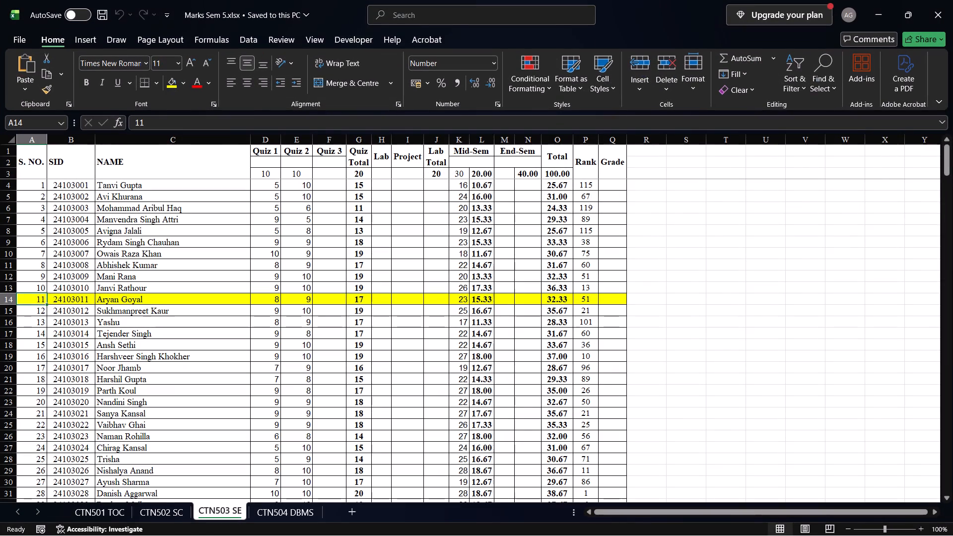
left_click(168, 508)
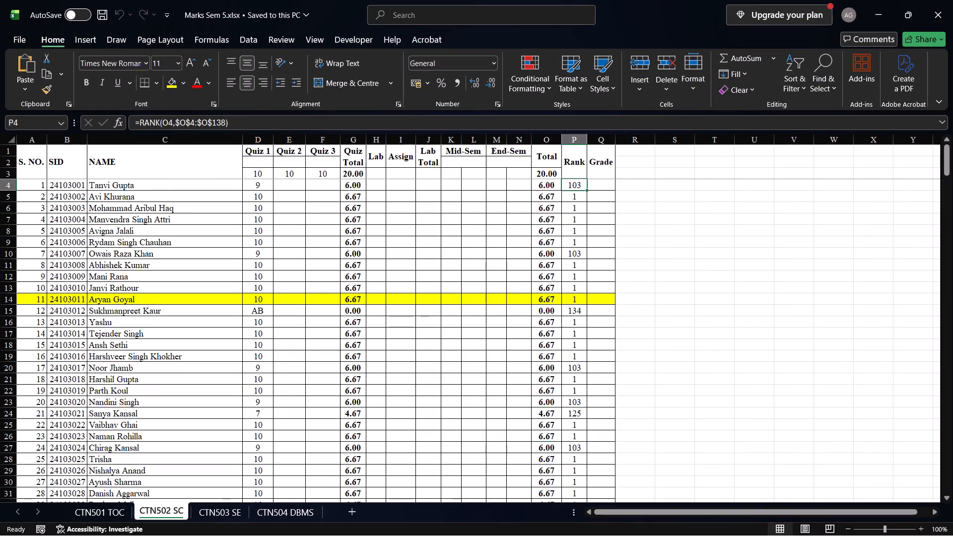
Copy the G1 Mid (40) marks in C3:C60 of CSE - G1.xlsx into the CTN502 SC sheet's Mid-Sem column, starting at K4.
left_click(289, 189)
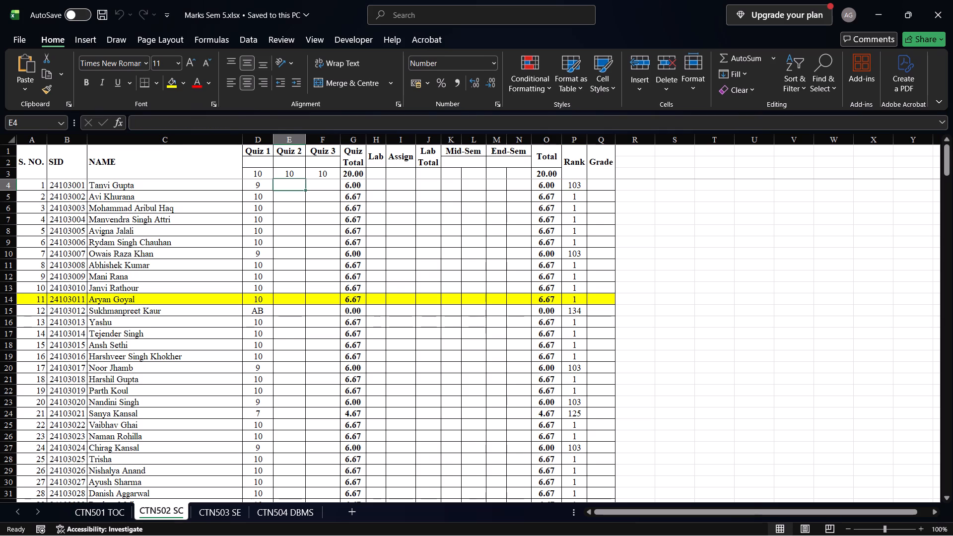
left_click(455, 176)
key("alt+Tab")
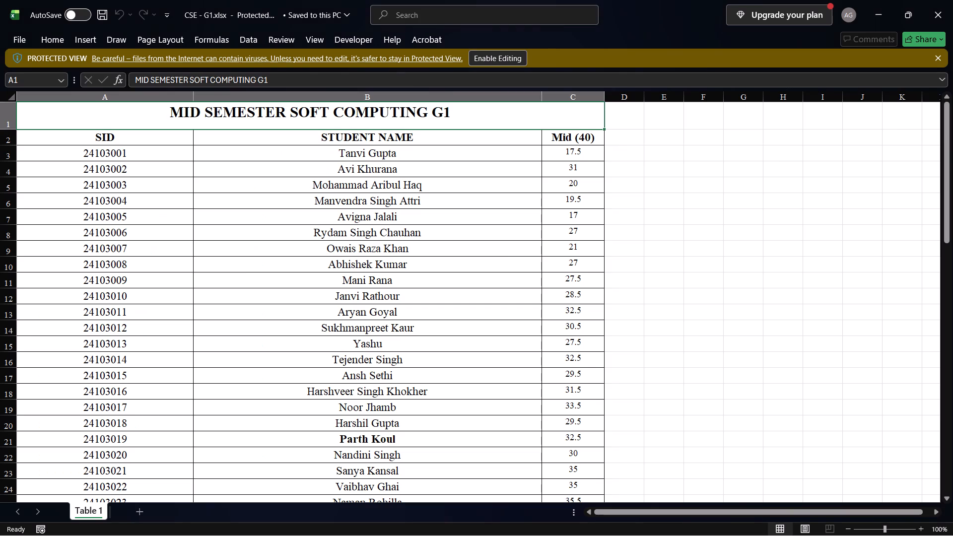
left_click_drag(326, 156, 367, 205)
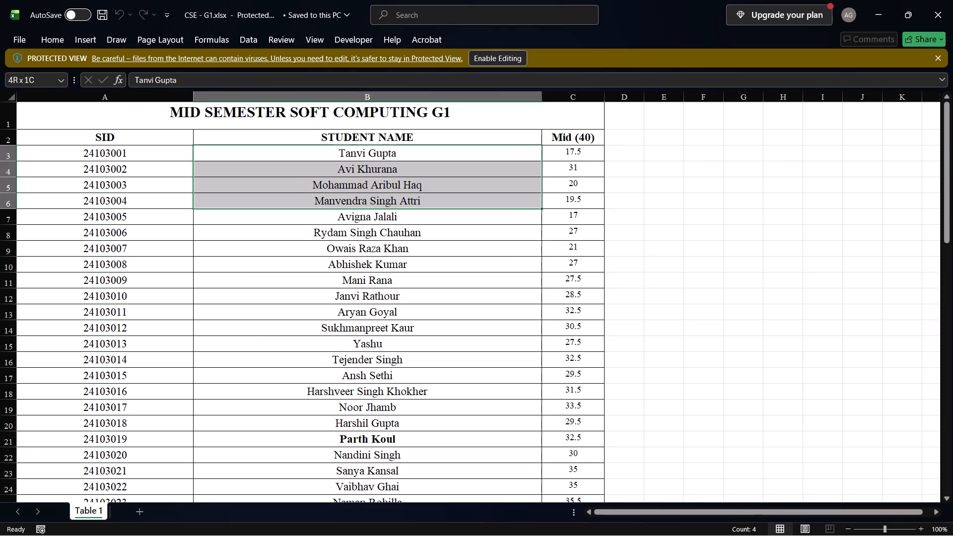
left_click_drag(367, 205, 367, 204)
left_click_drag(577, 152, 571, 535)
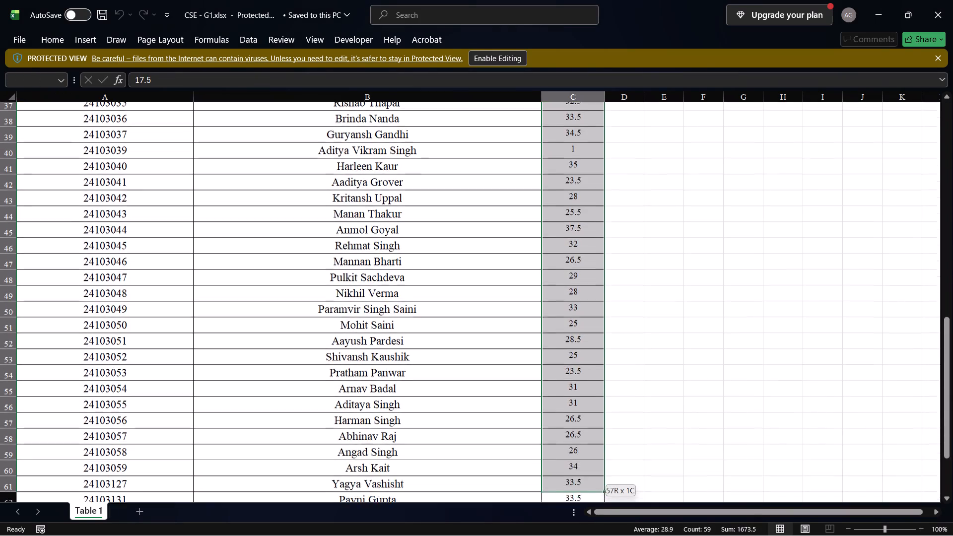
left_click_drag(571, 535, 582, 382)
key("ctrl+c")
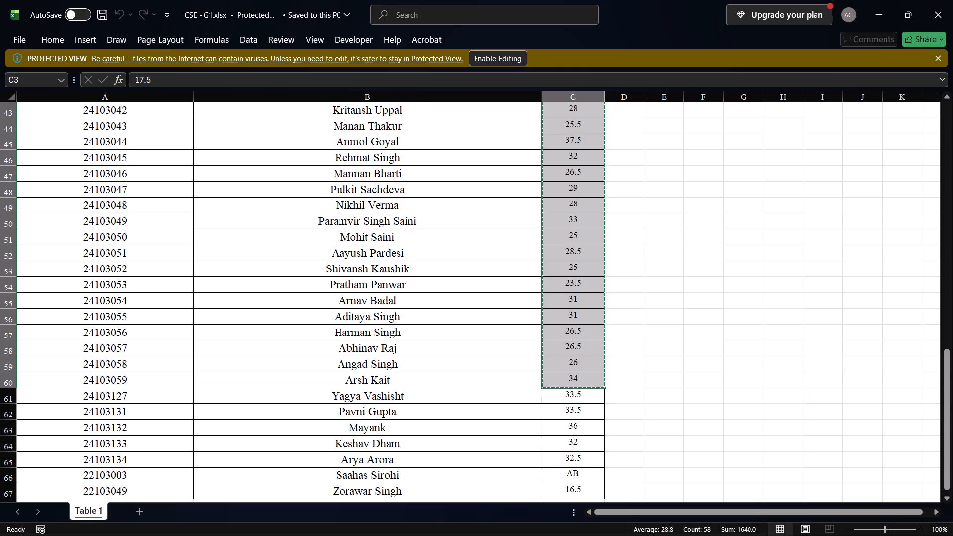
key("alt+Tab")
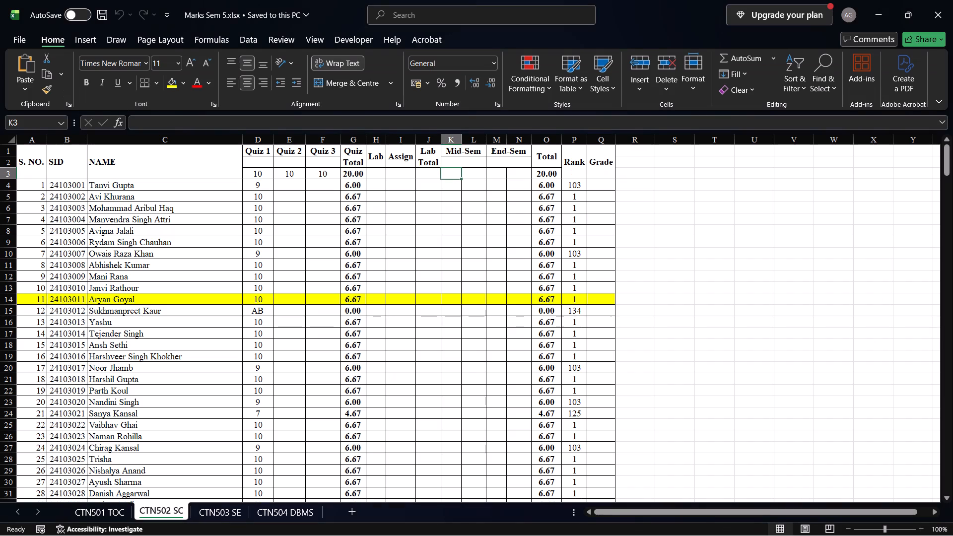
left_click(453, 187)
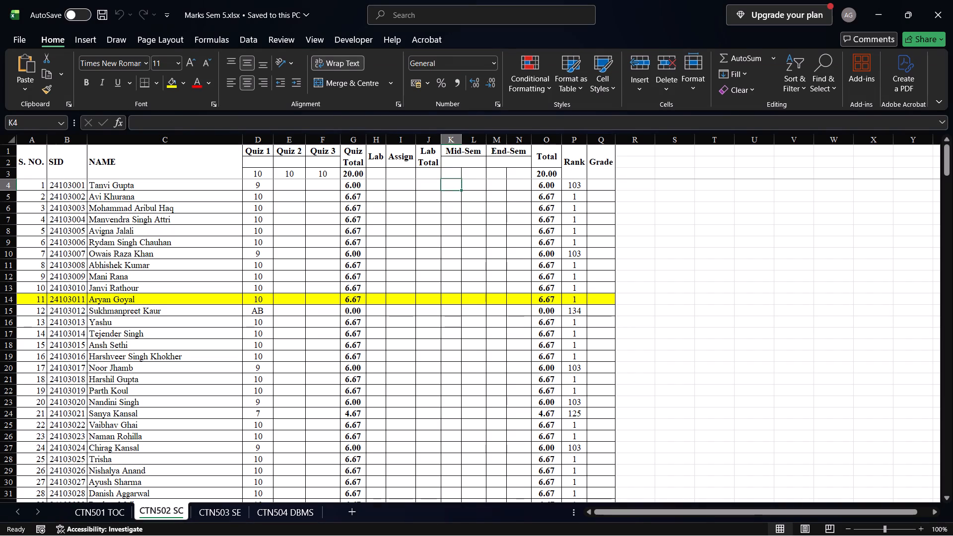
key("ctrl+v")
scroll(453, 187, "down", 4)
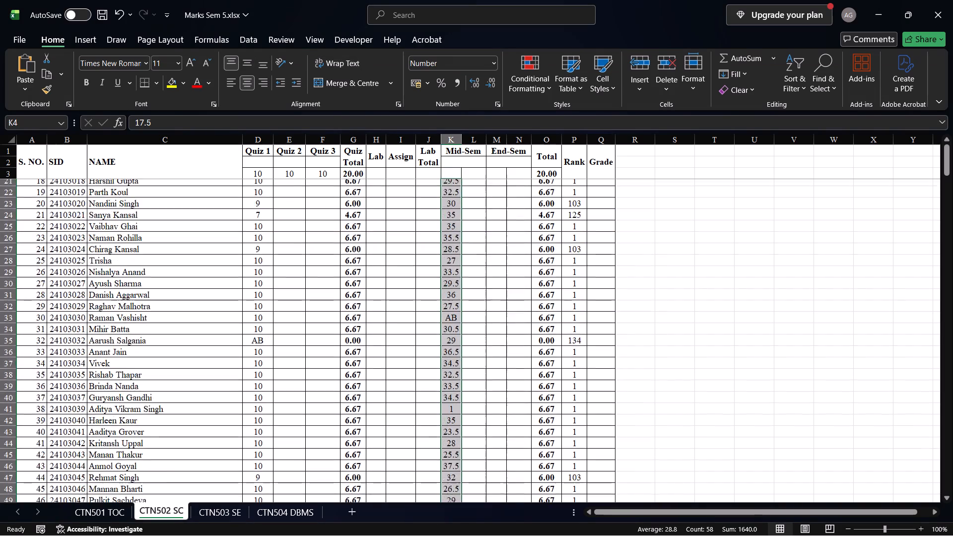
scroll(453, 187, "down", 3)
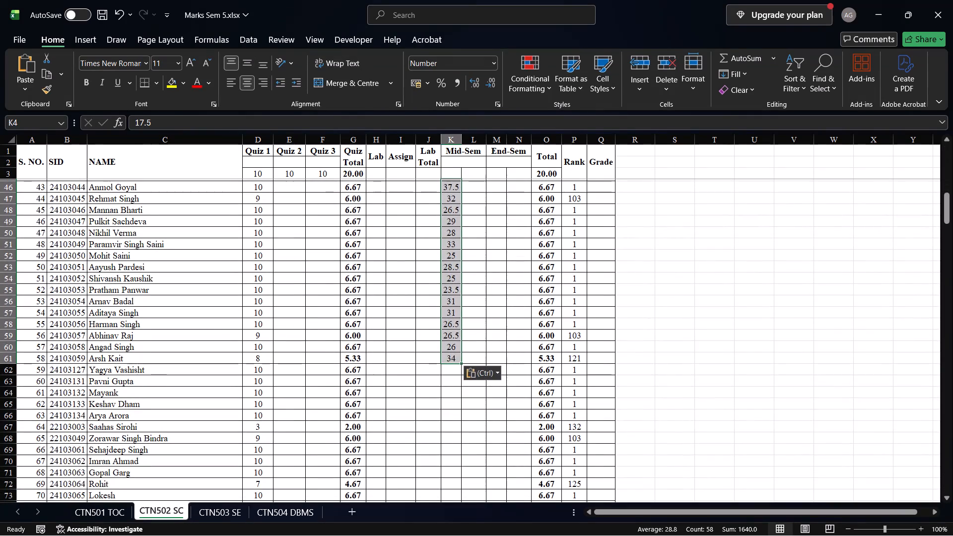
Copy the remaining G1 marks in C61:C67 of CSE - G1.xlsx into the Mid-Sem column of CTN502 SC, starting at K62.
key("alt+Tab")
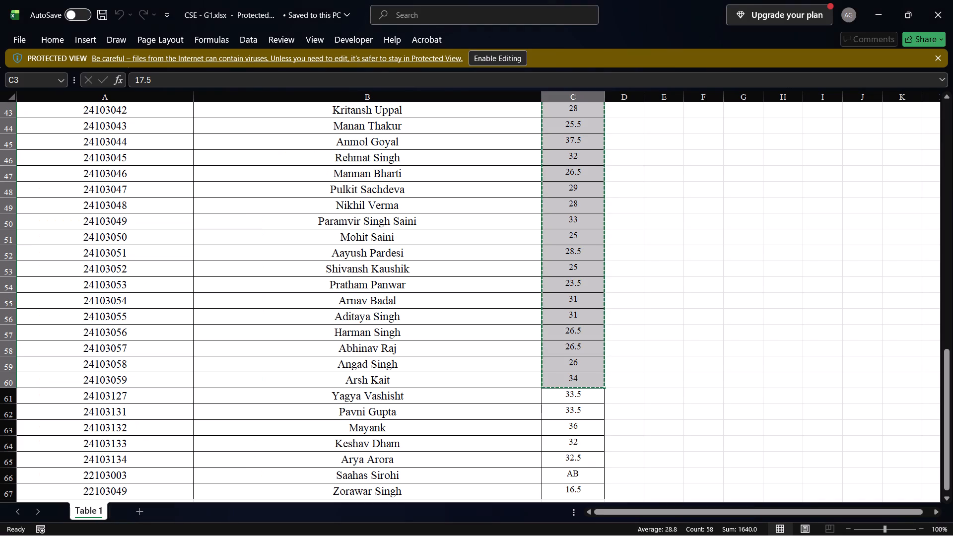
left_click_drag(571, 398, 581, 491)
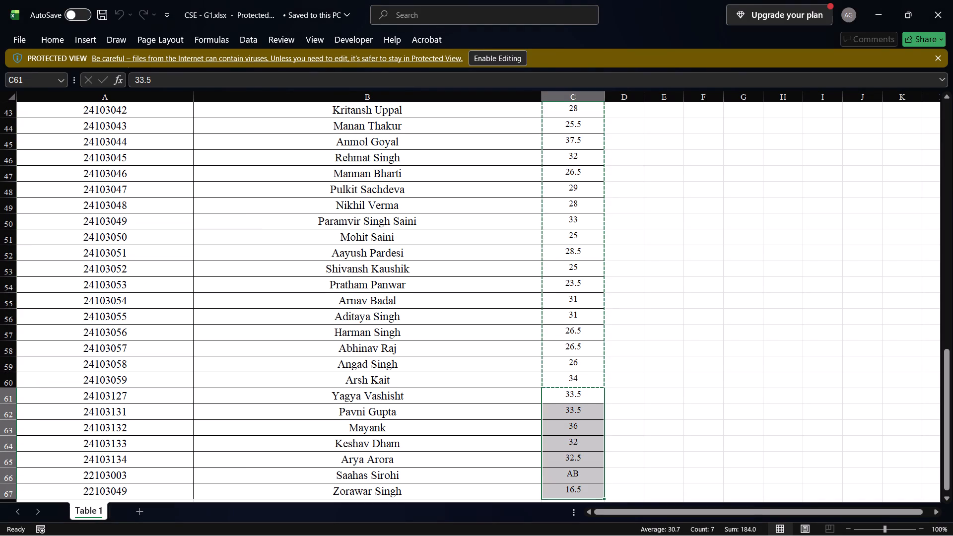
key("ctrl+c")
key("alt+Tab")
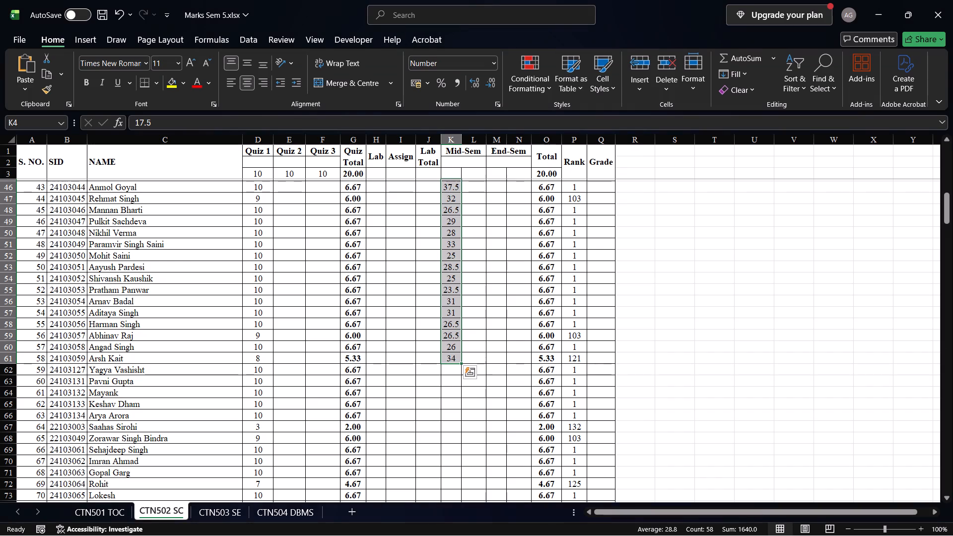
left_click(448, 371)
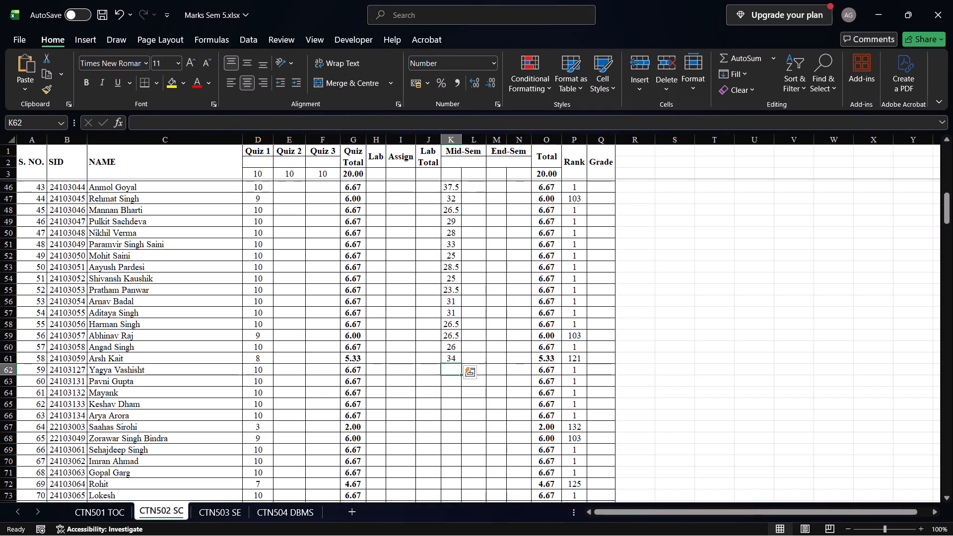
key("ctrl+v")
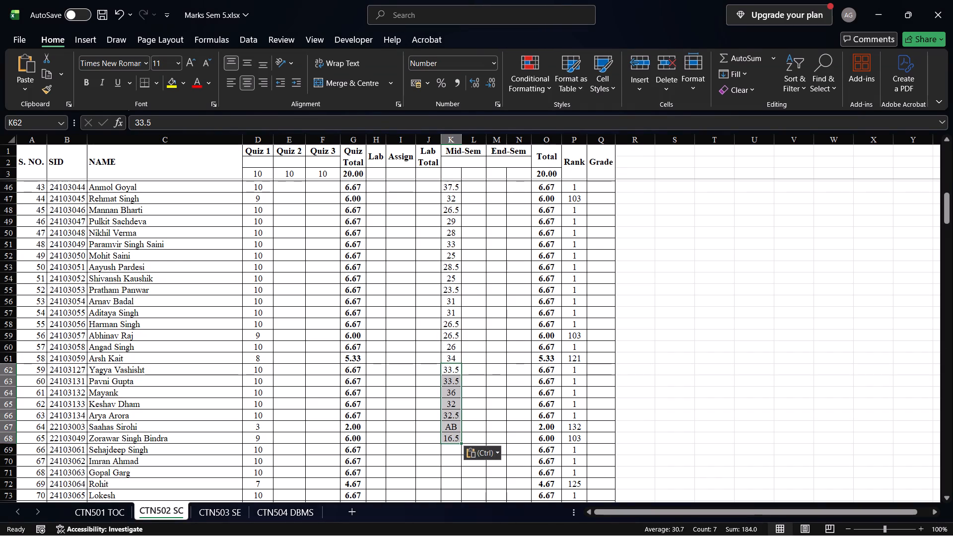
left_click(4, 453)
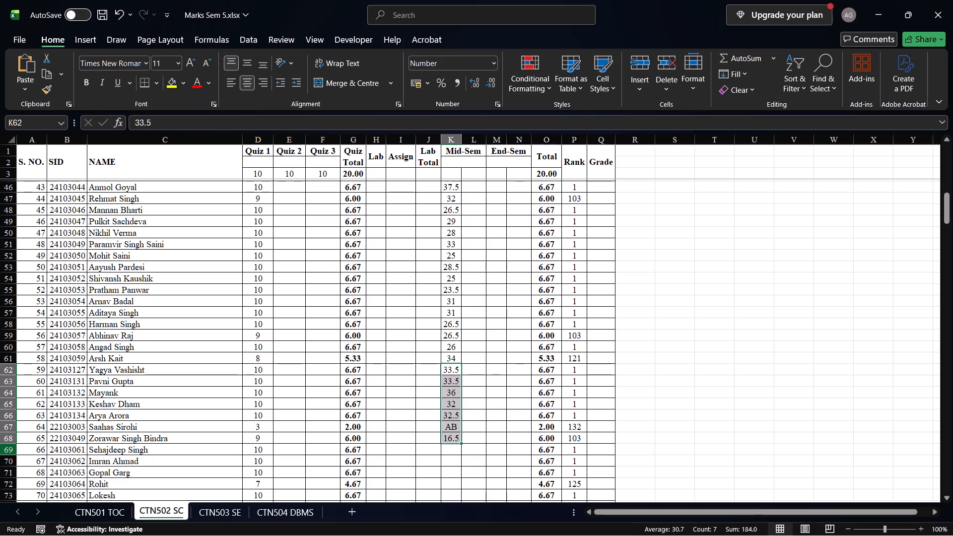
left_click(5, 450)
Close the CSE - G1.xlsx workbook and permanently delete its file from the Downloads folder.
key("alt+Tab")
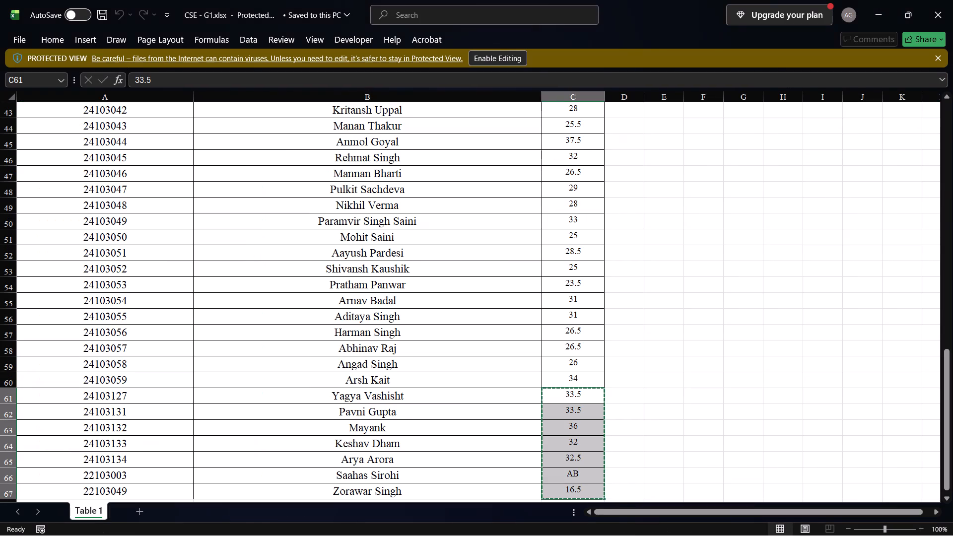
left_click(948, 0)
key("alt+Tab")
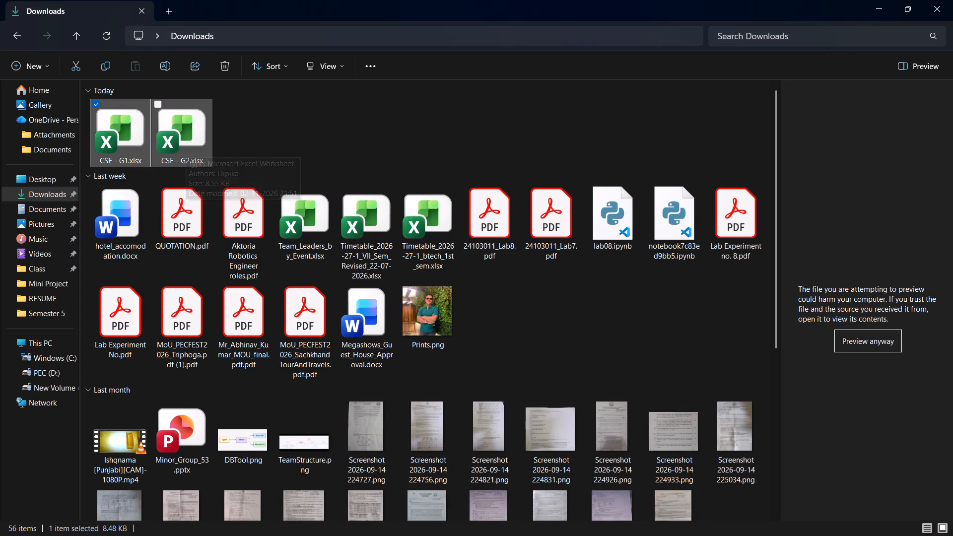
key("shift+Delete")
key("Return")
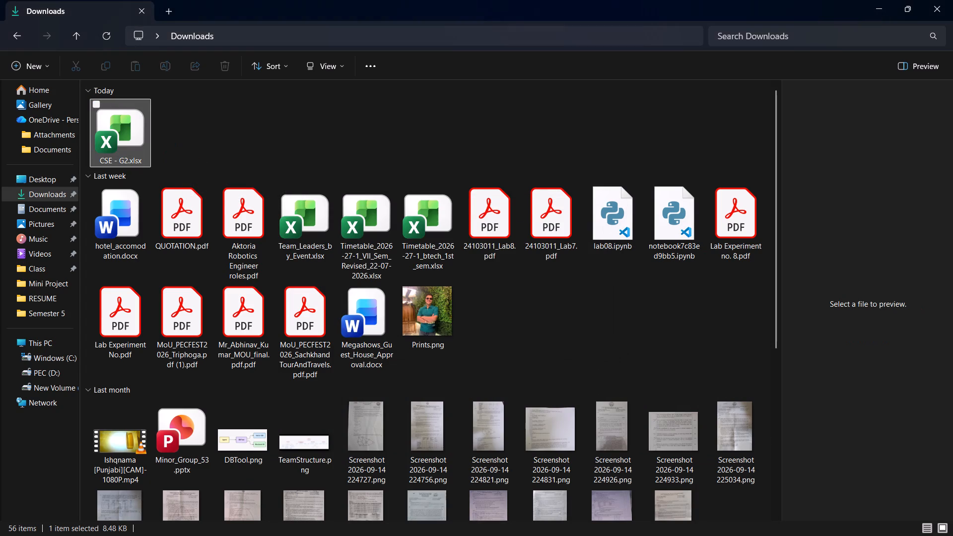
Copy the G2 Mid (40) marks in C3:C73 of CSE - G2.xlsx into the Mid-Sem column of CTN502 SC, starting at K69.
double_click(121, 139)
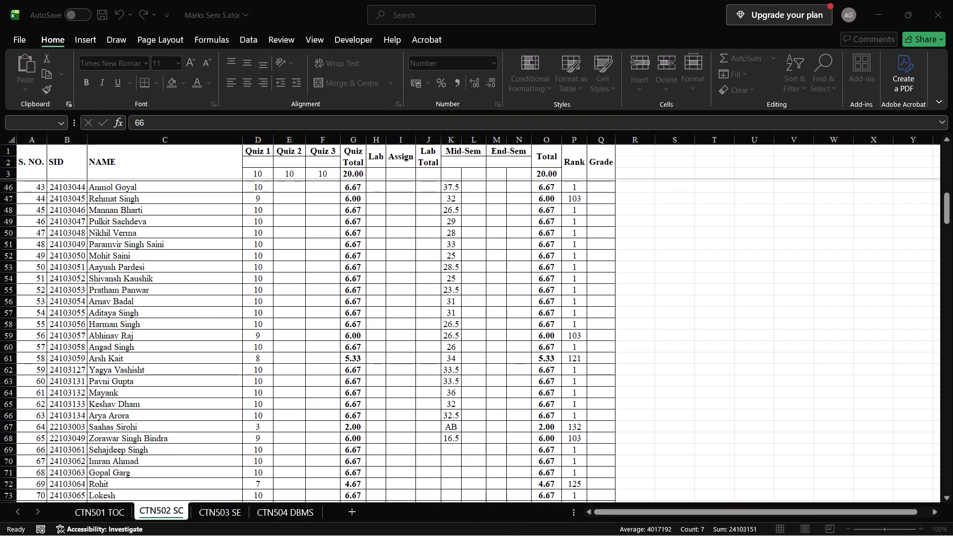
left_click(446, 141)
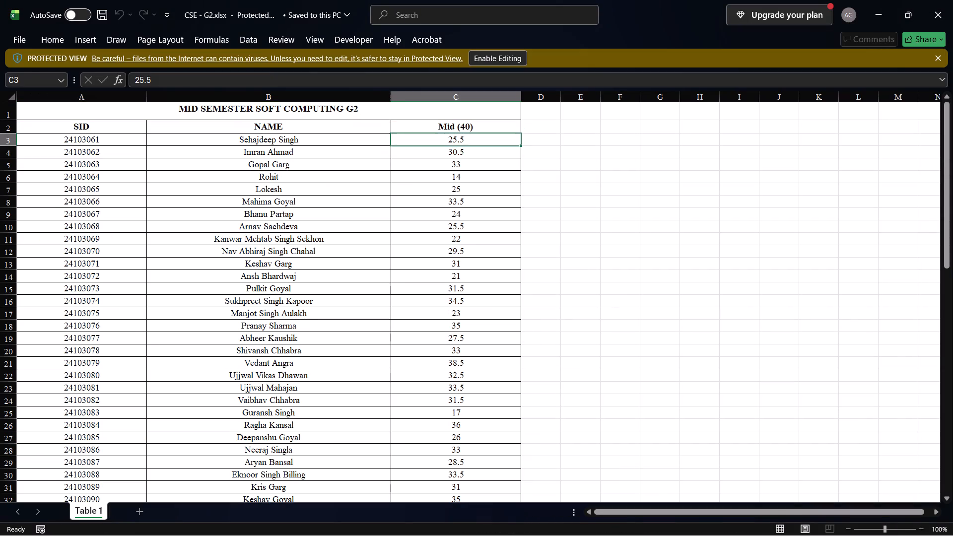
left_click_drag(447, 141, 437, 535)
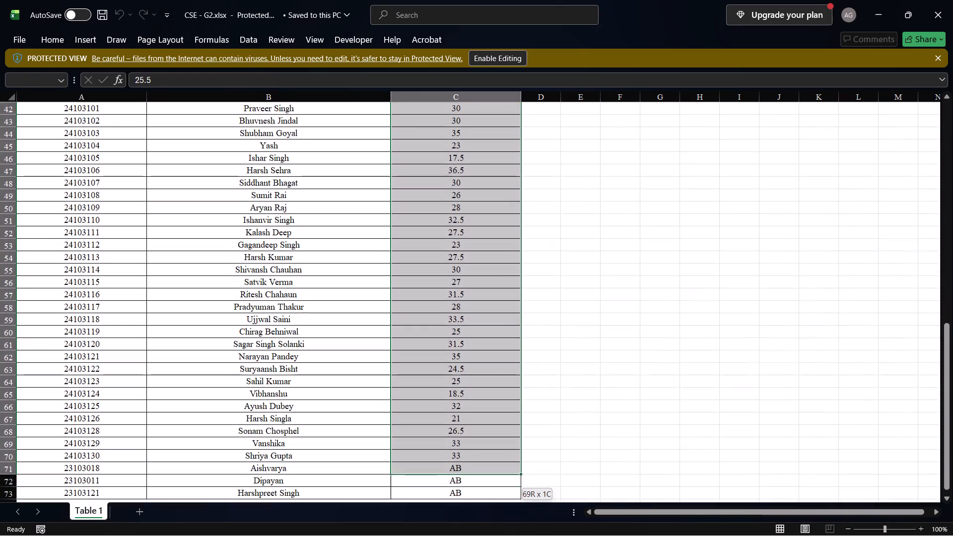
left_click_drag(437, 535, 442, 481)
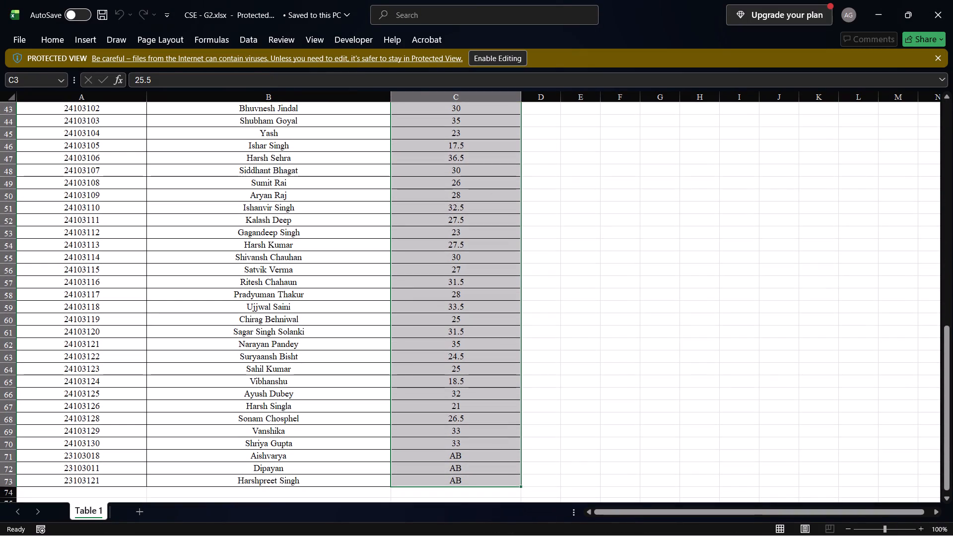
key("ctrl+c")
key("alt+Tab")
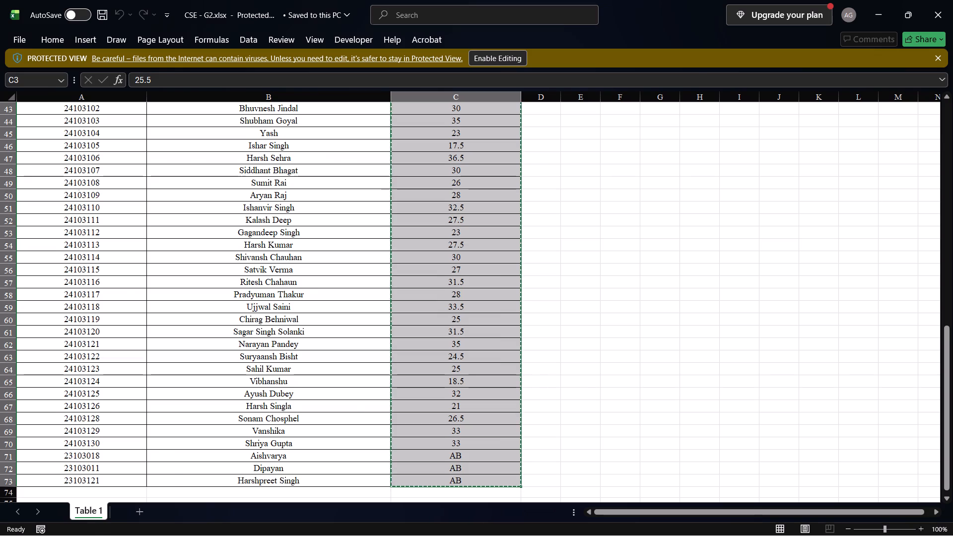
left_click(453, 451)
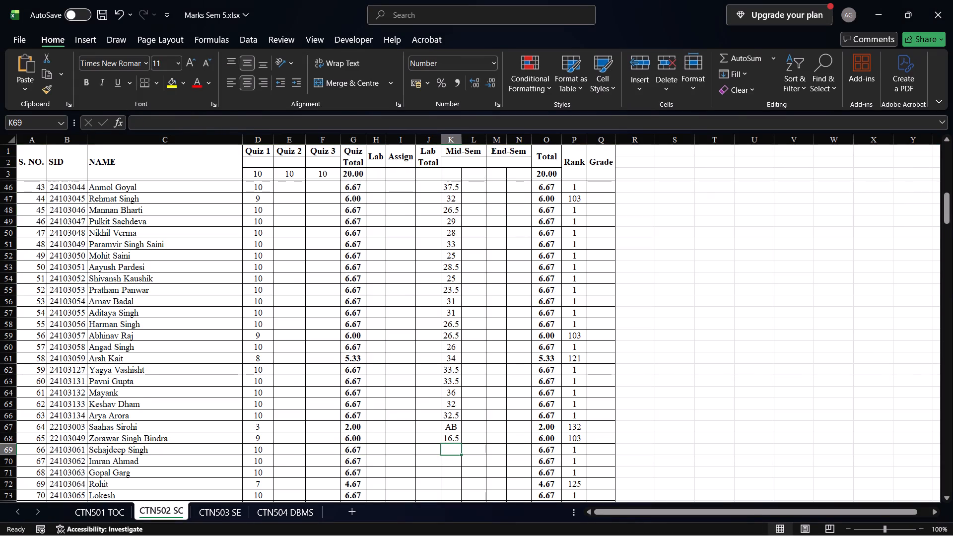
key("ctrl+v")
scroll(453, 451, "down", 6)
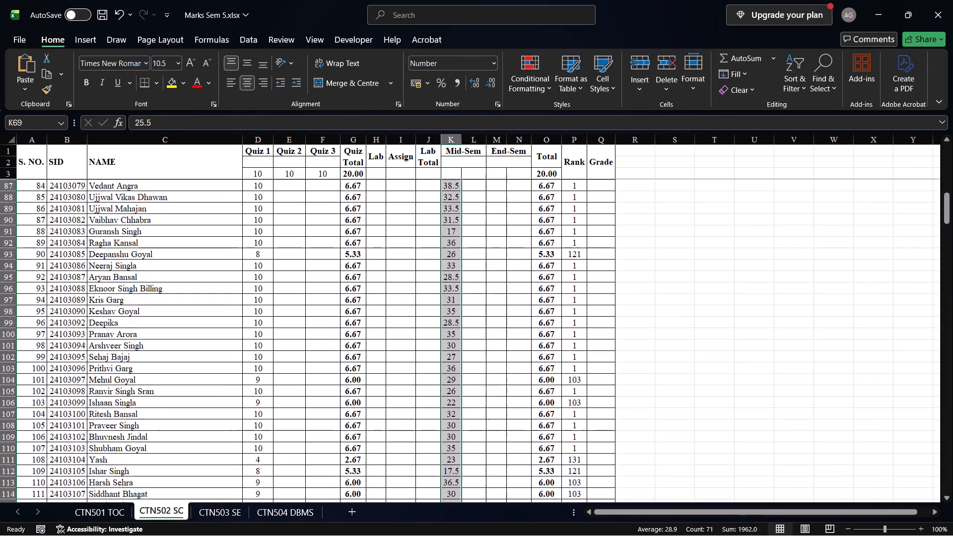
scroll(453, 451, "down", 2)
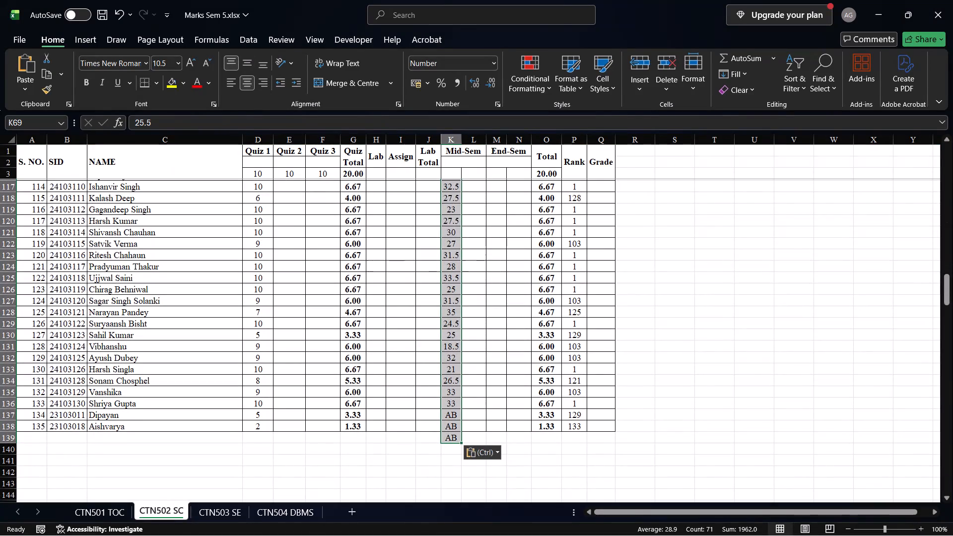
Compare the last student rows with CSE - G2.xlsx and move the SID and name from B138:C138 to B137:C137, replacing that row's entry.
key("alt+Tab")
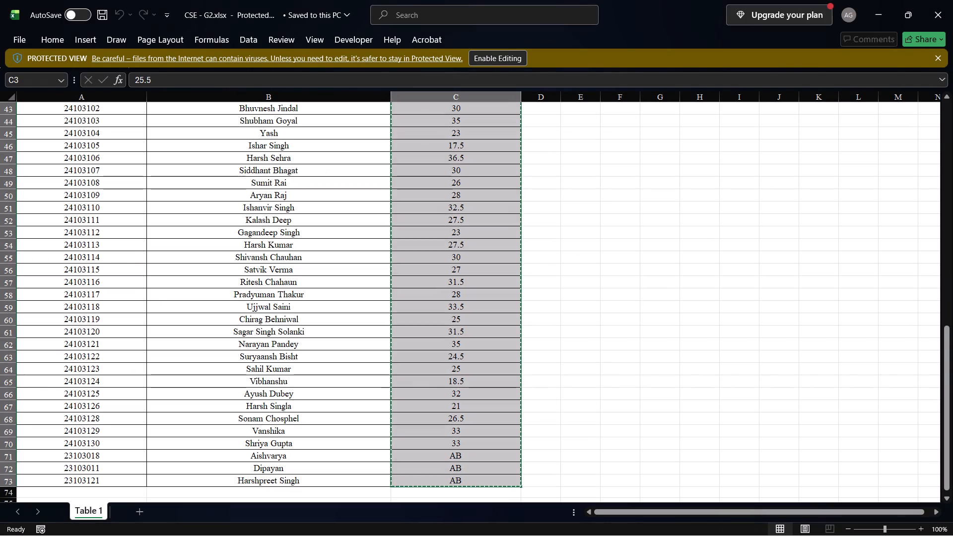
key("alt+Tab")
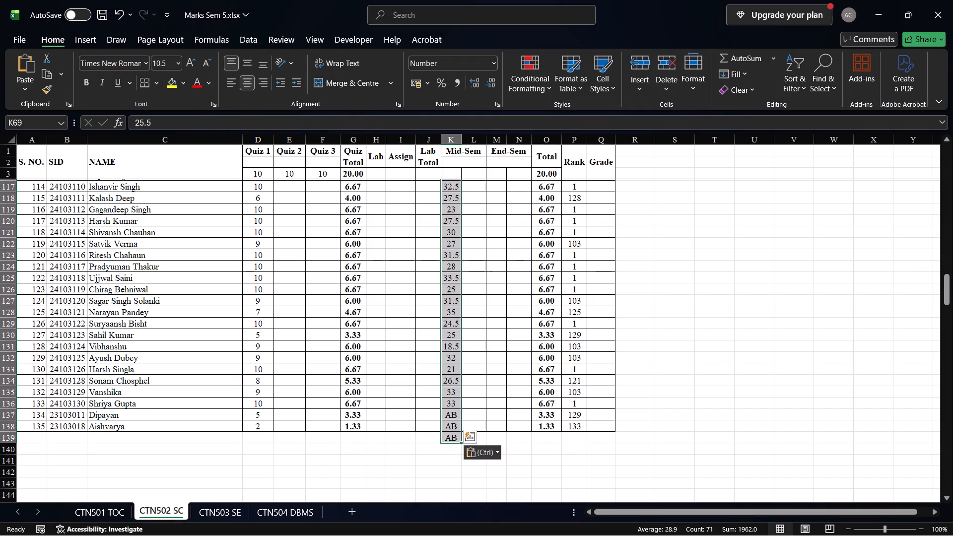
key("alt+Tab")
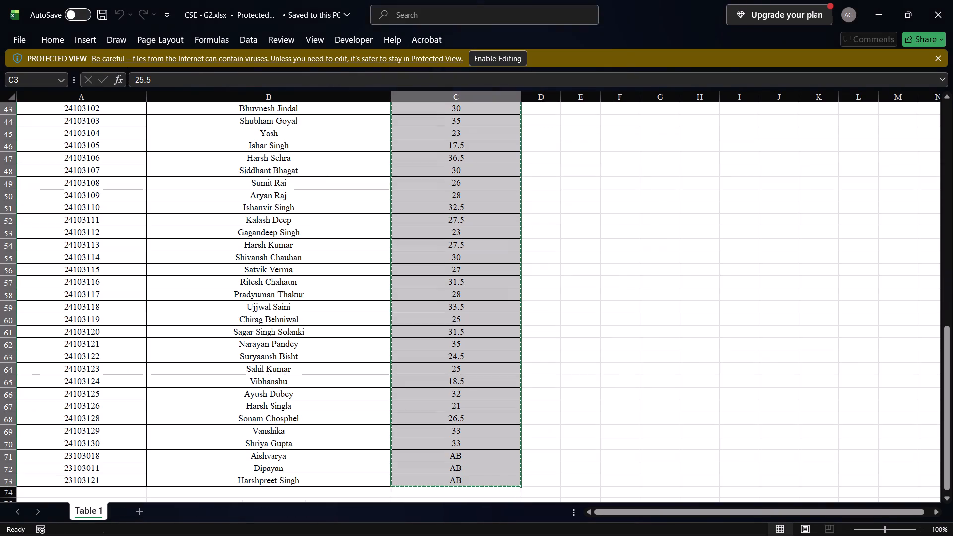
key("alt+Tab")
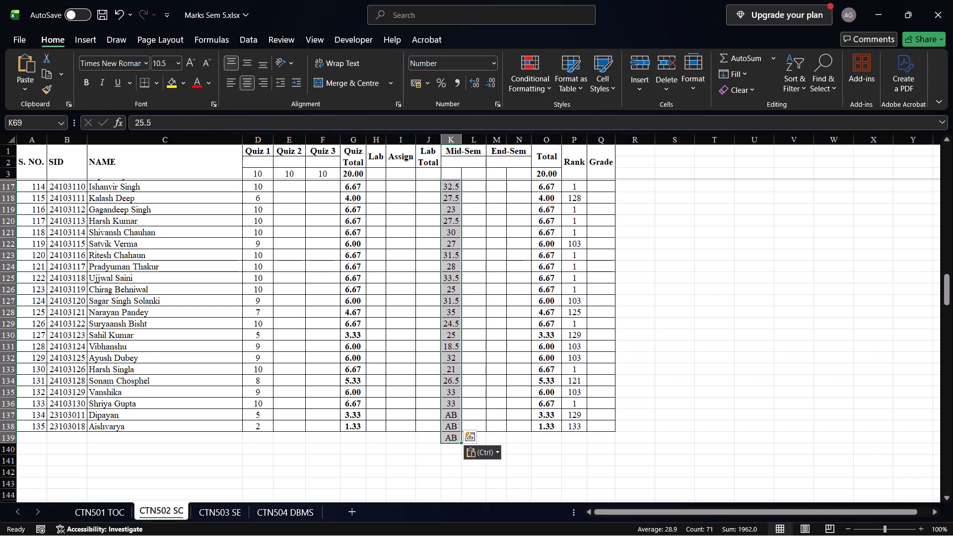
left_click_drag(64, 428, 137, 431)
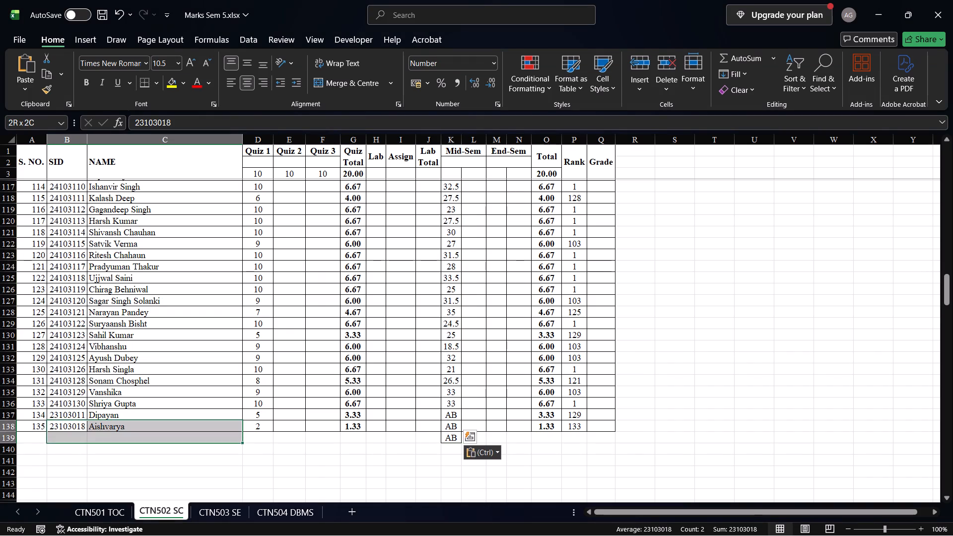
left_click_drag(137, 431, 140, 428)
key("ctrl+x")
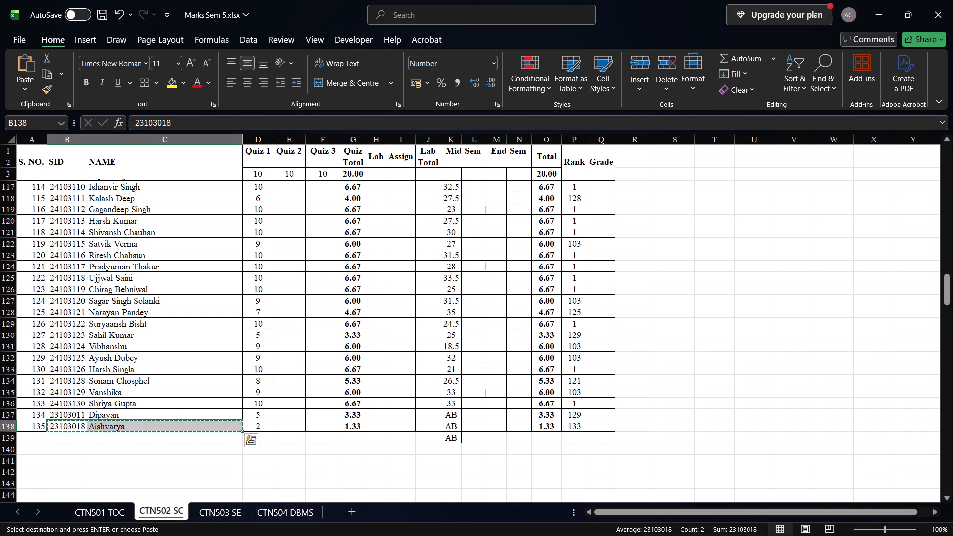
left_click(72, 413)
key("ctrl+v")
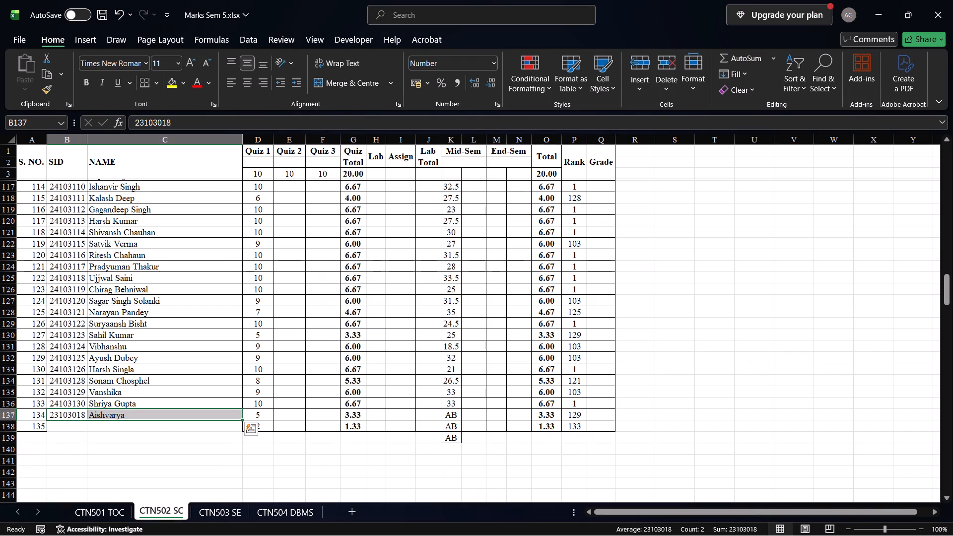
Copy the last two students' SIDs and names in A72:B73 of CSE - G2.xlsx into CTN502 SC, starting at B138.
key("alt+Tab")
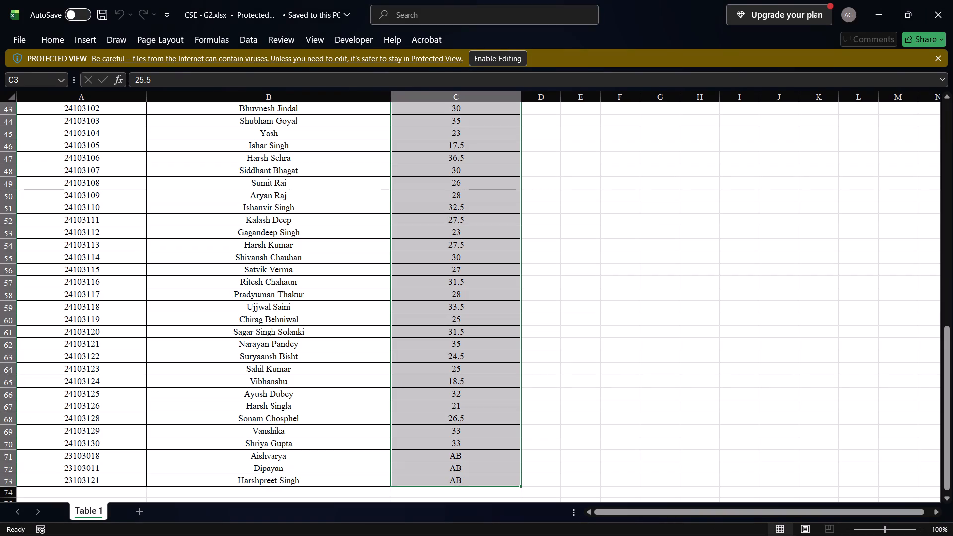
left_click_drag(68, 469, 378, 477)
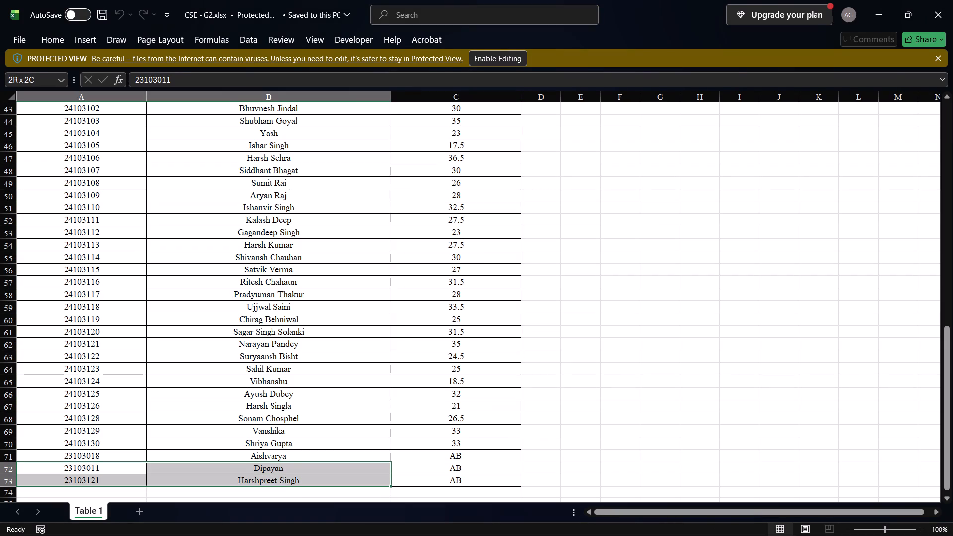
left_click_drag(378, 477, 377, 478)
key("ctrl+c")
key("alt+Tab")
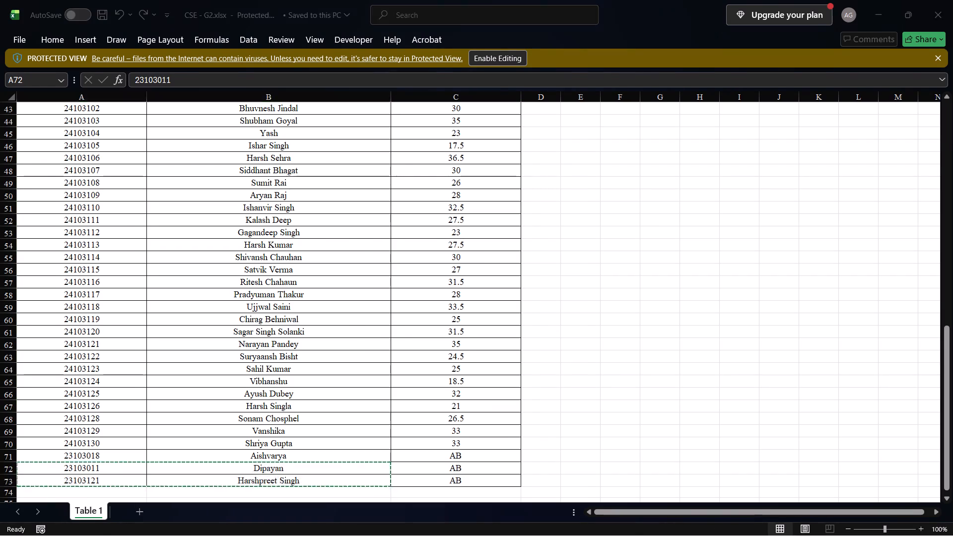
left_click(58, 426)
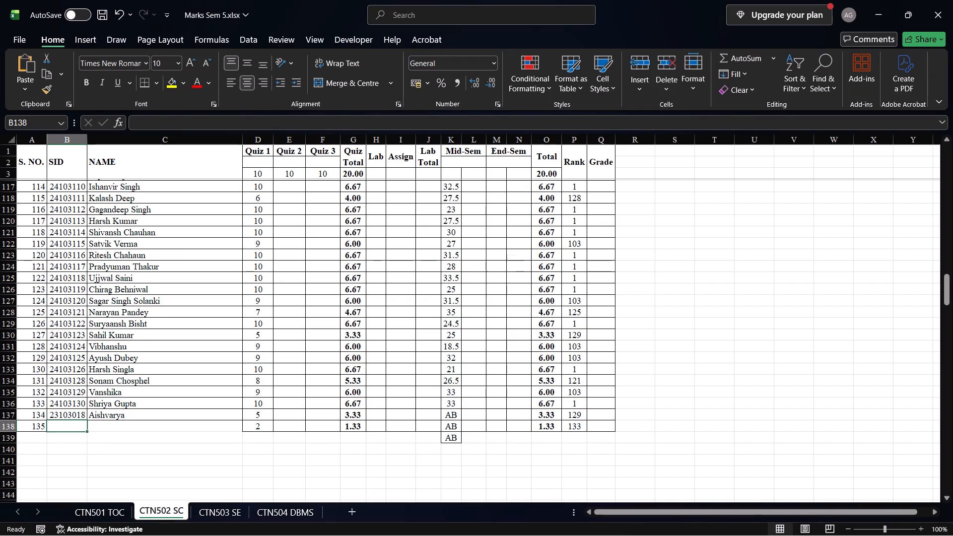
key("ctrl+v")
Set the Quiz 1 marks to 2 in D137 and 5 in D138 to match the reordered students.
left_click(262, 420)
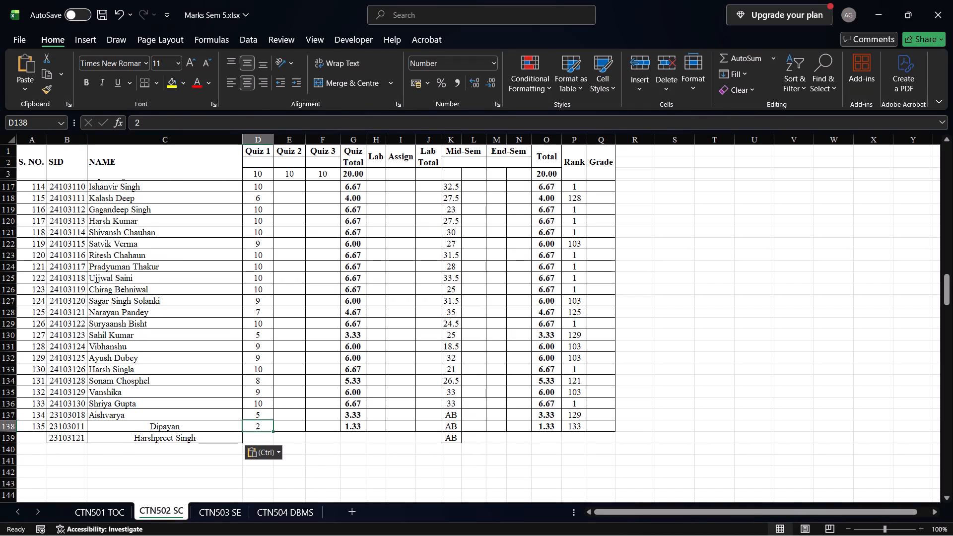
left_click(262, 413)
key("2")
key("Return")
key("5")
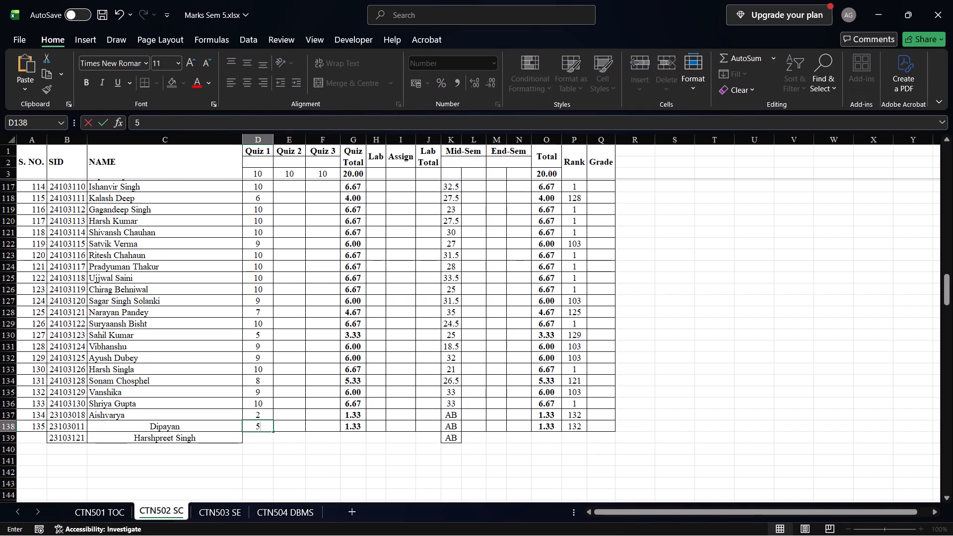
key("Return")
Extend the serial numbers in A137:A138 down to A139, adding 136.
left_click(31, 422)
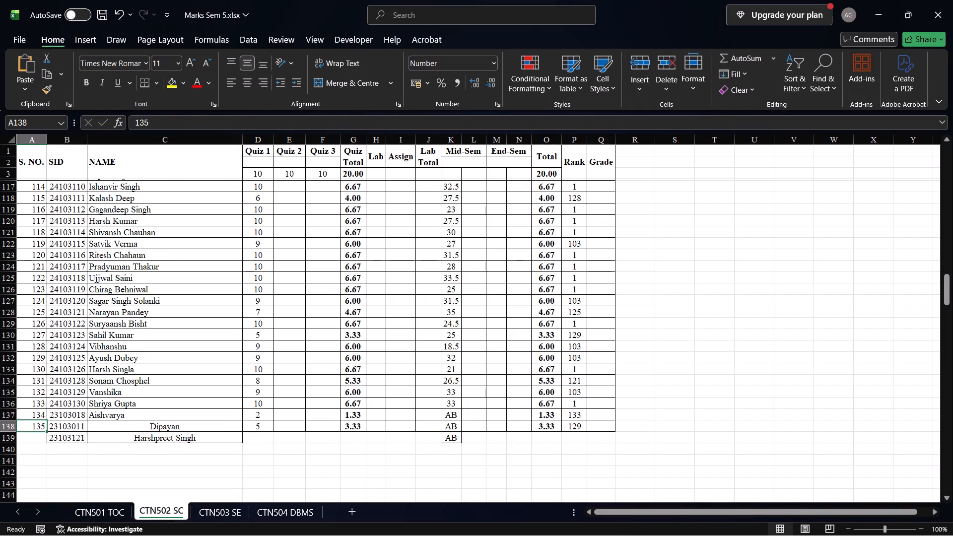
key("Up")
key("shift+Down")
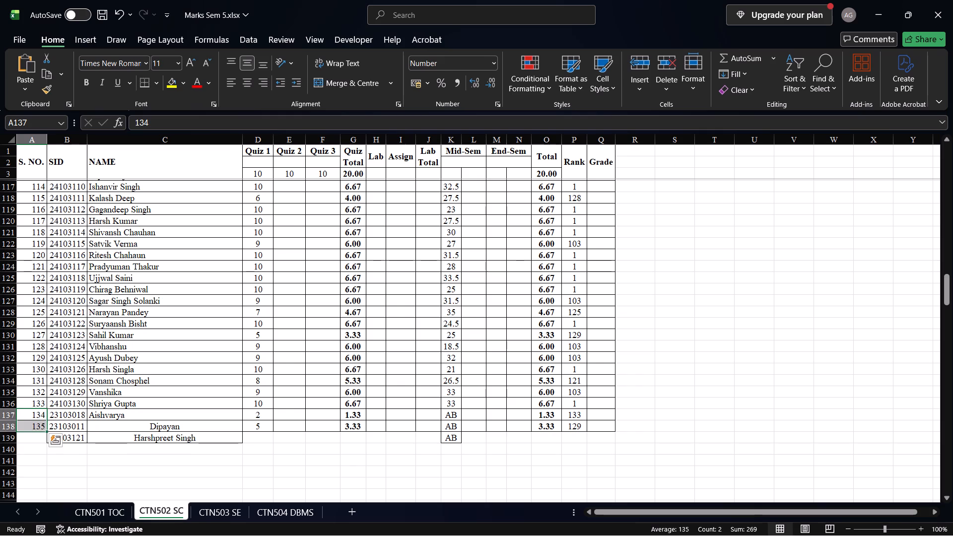
left_click_drag(45, 433, 44, 444)
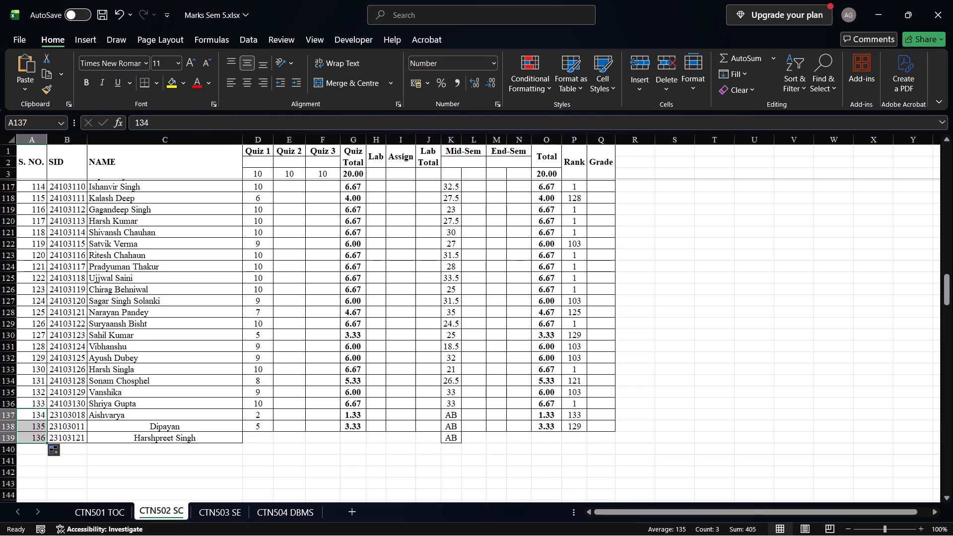
Fill the Quiz 1 through Rank cells of row 138 (D138:P138) down into row 139.
left_click(270, 431)
key("shift+Right")
key("shift+Right")
key("shift+Right")
key("shift+Right")
key("shift+Right")
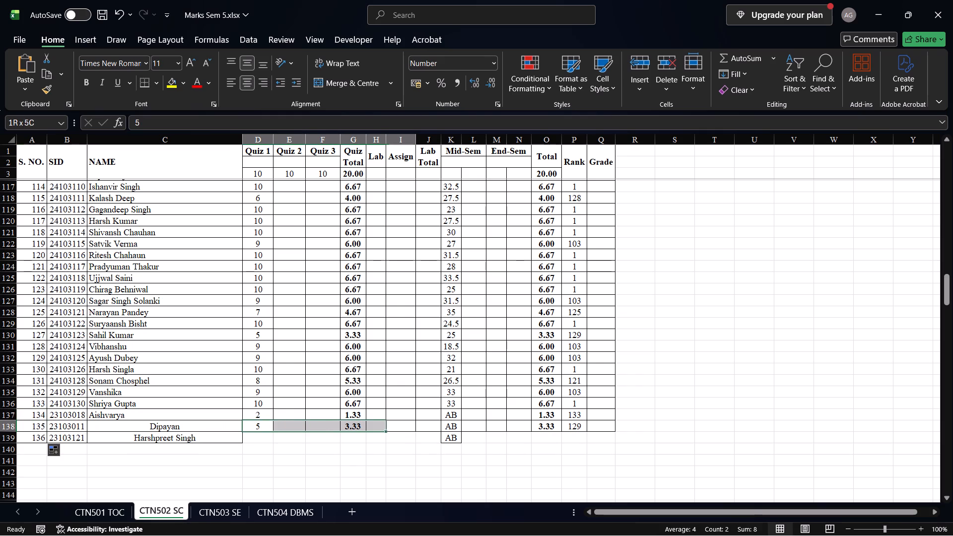
key("shift+Right")
key("shift+Right")
key("shift+Right")
key("shift+Right")
key("shift+Right")
key("shift+Right")
key("shift+Right")
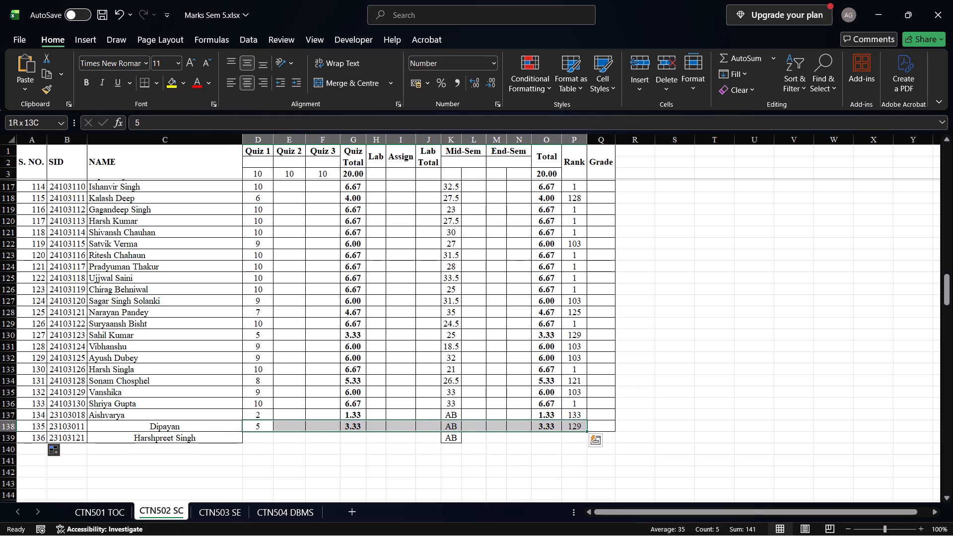
left_click_drag(587, 431, 586, 443)
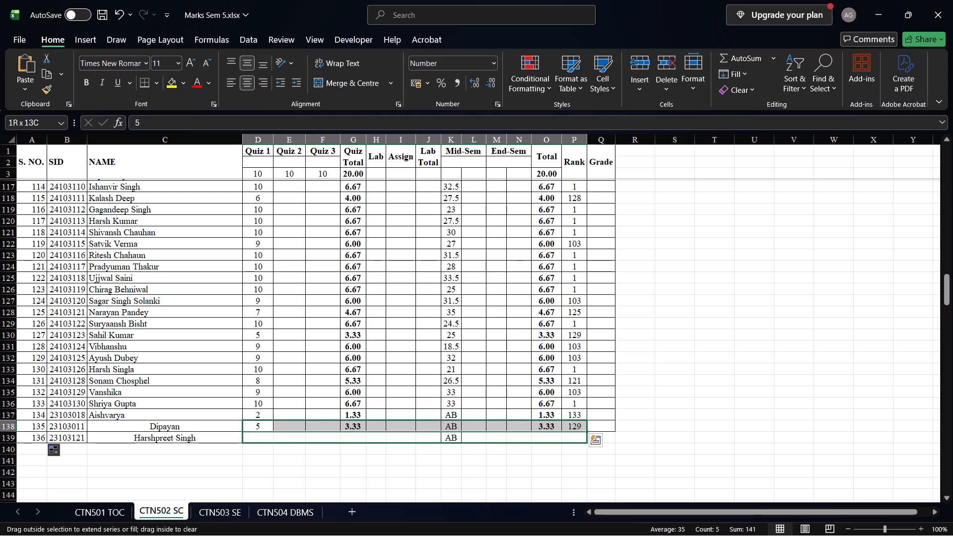
left_click_drag(586, 443, 586, 444)
left_click(589, 439)
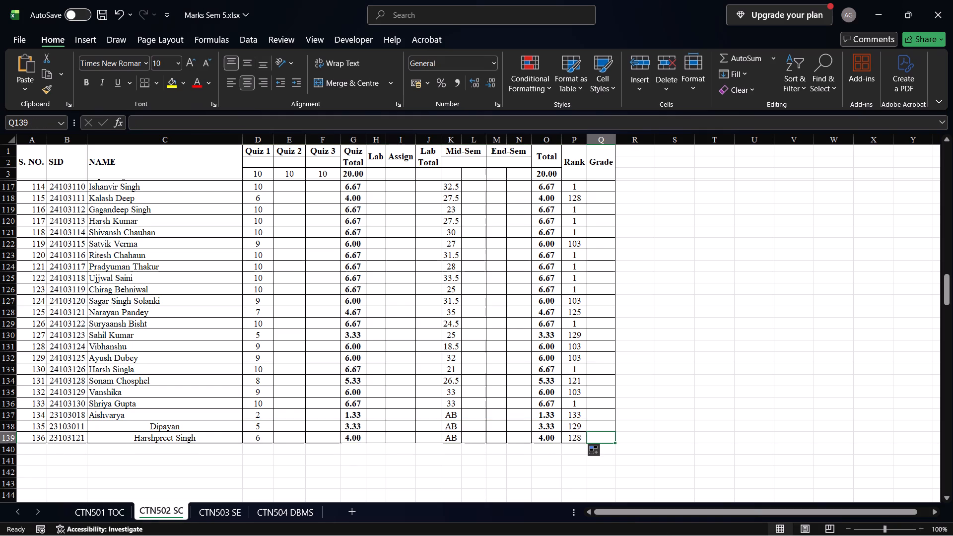
Clear the Quiz 1 mark in D139 for the newly added student.
left_click(263, 444)
left_click(265, 436)
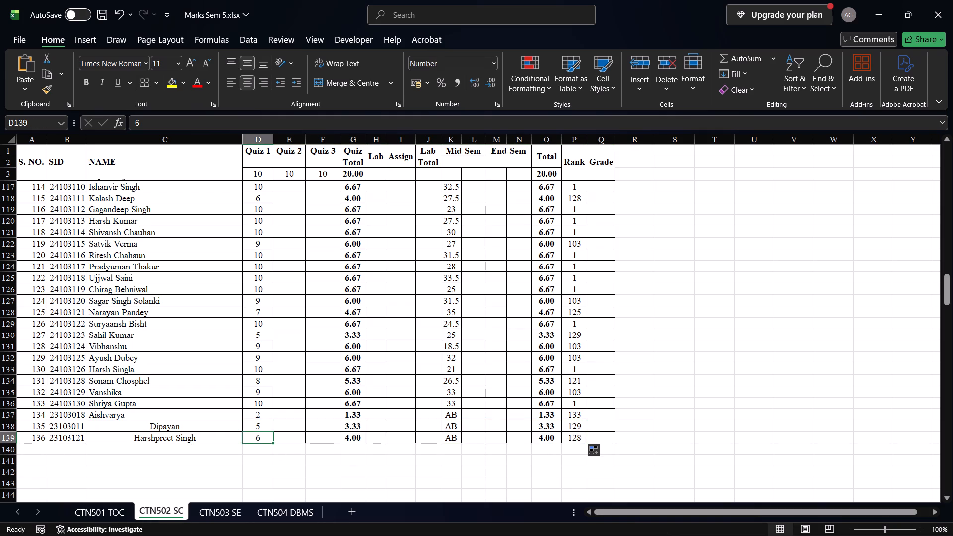
key("BackSpace")
key("Return")
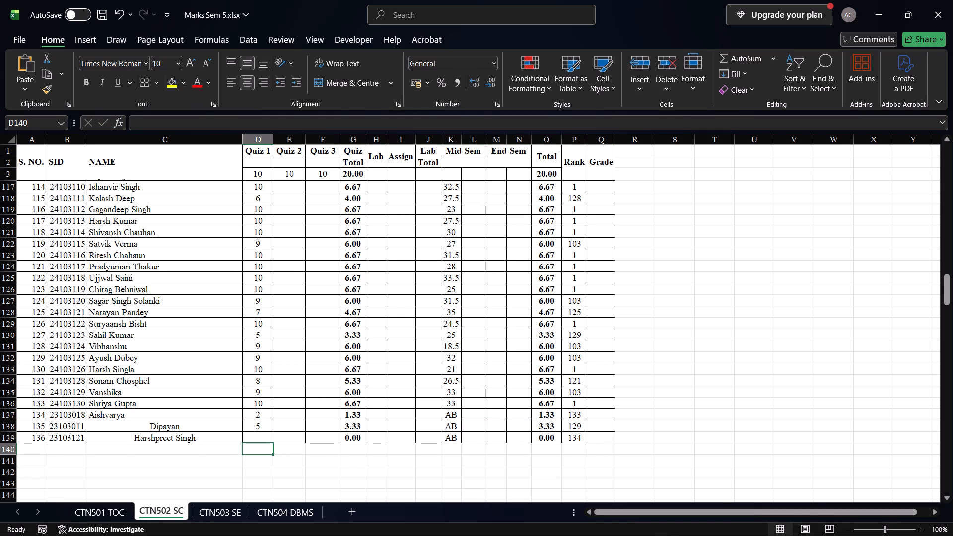
Fill the bordered Grade cell Q138 down to Q139 and check the Rank formula in P139.
left_click_drag(609, 426, 615, 446)
left_click(608, 407)
left_click(612, 426)
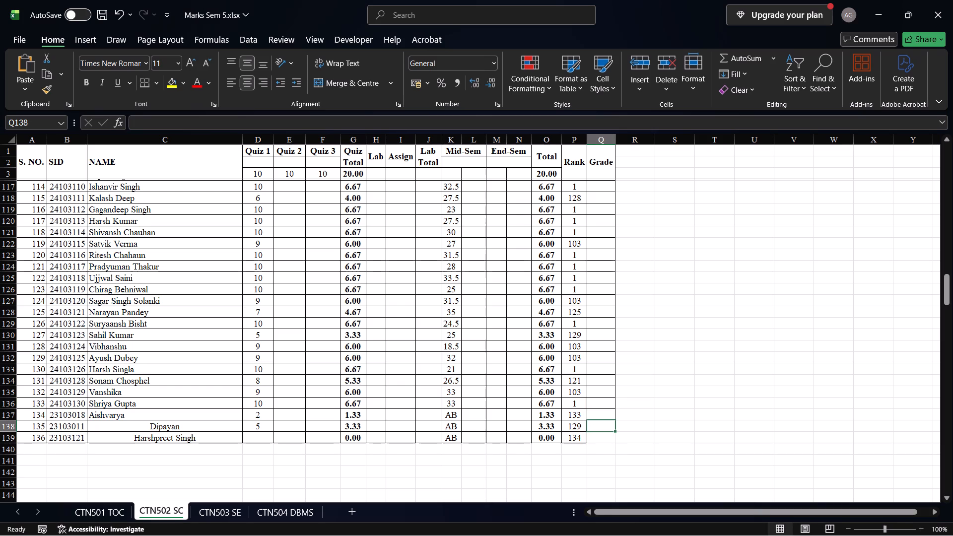
left_click_drag(614, 429, 613, 440)
left_click(579, 441)
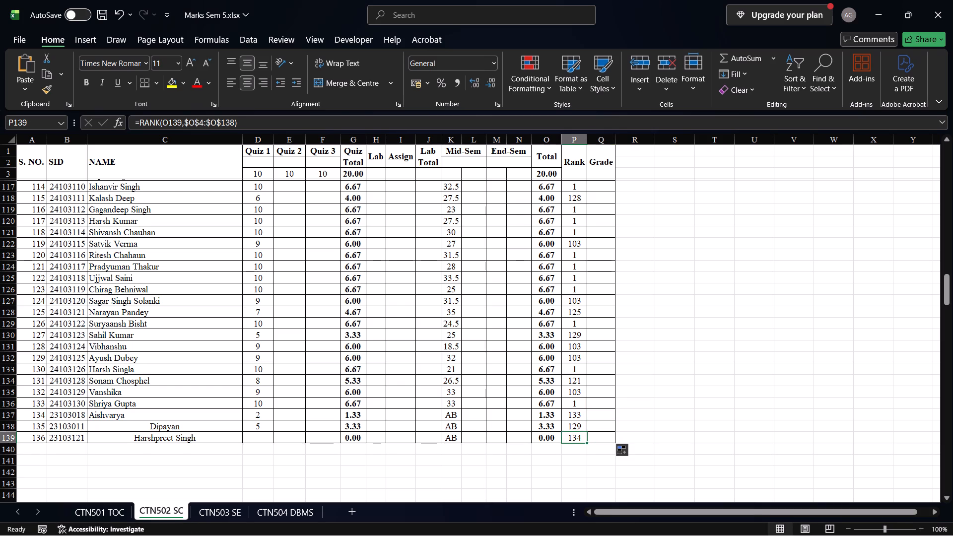
Enter 40 as the Mid-Sem maximum marks in K3.
scroll(400, 235, "up", 13)
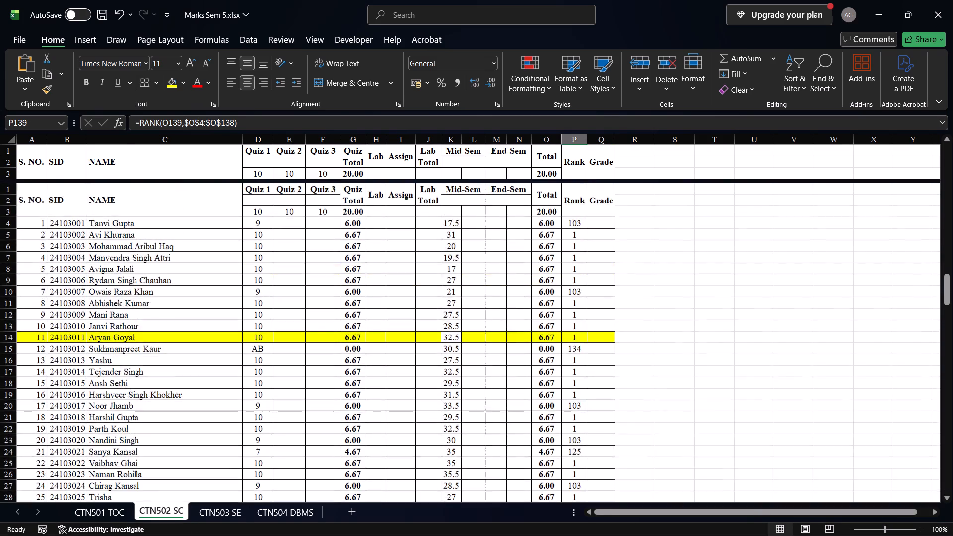
left_click(456, 173)
type("40")
key("Return")
Enter the formula =K3/2 in L3 to scale the Mid-Sem maximum marks.
key("Up")
key("Right")
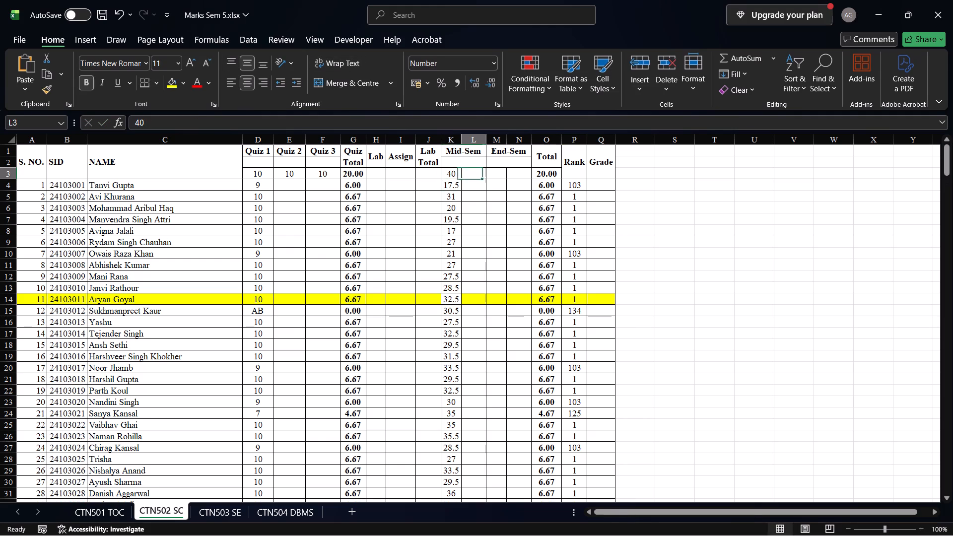
type("=s")
key("BackSpace")
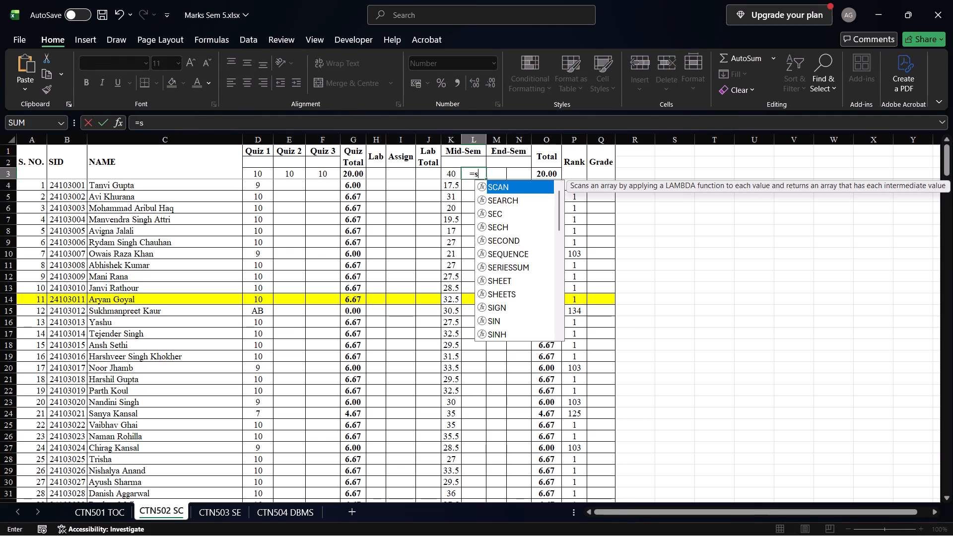
left_click(449, 172)
type("/3")
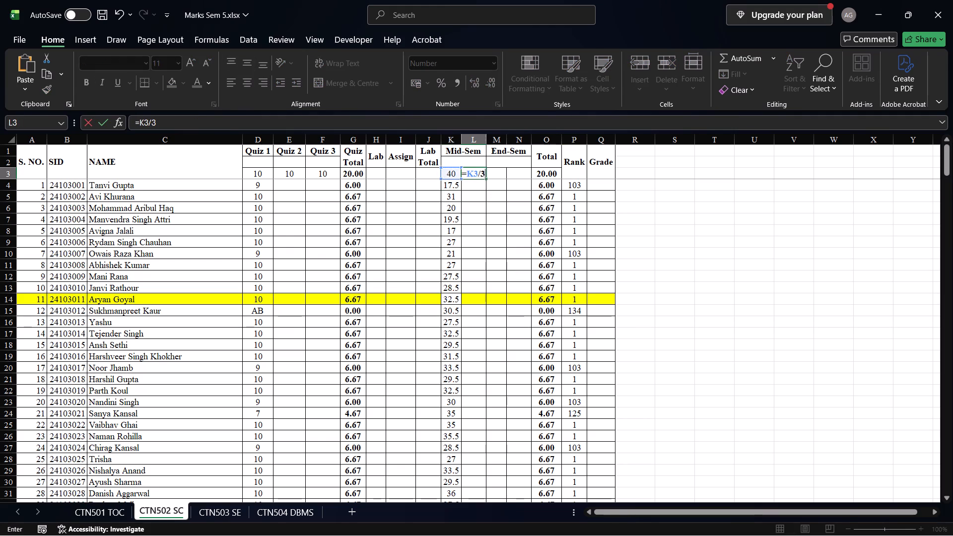
key("BackSpace")
key("2")
key("Return")
Fill the scaled Mid-Sem formula in L3 down through the student rows to L139.
left_click(487, 175)
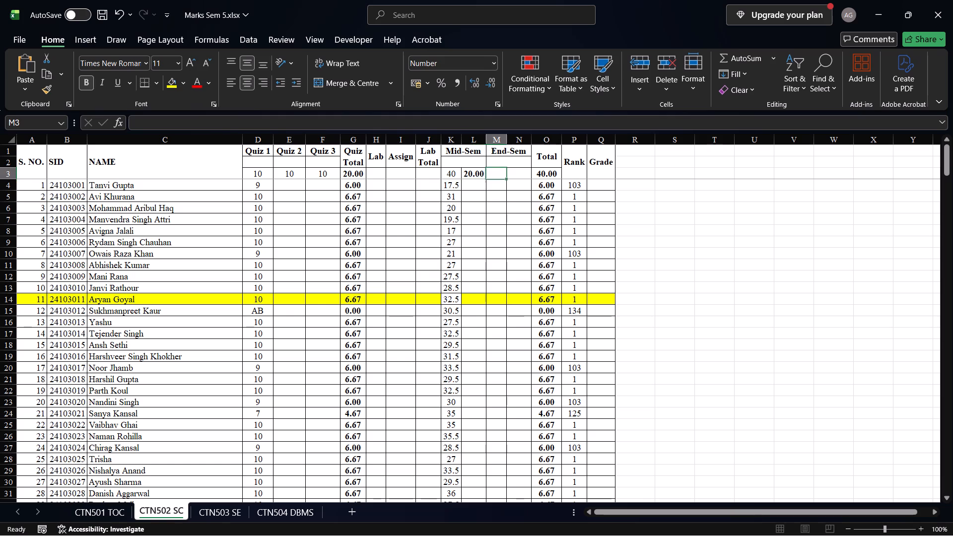
left_click(464, 176)
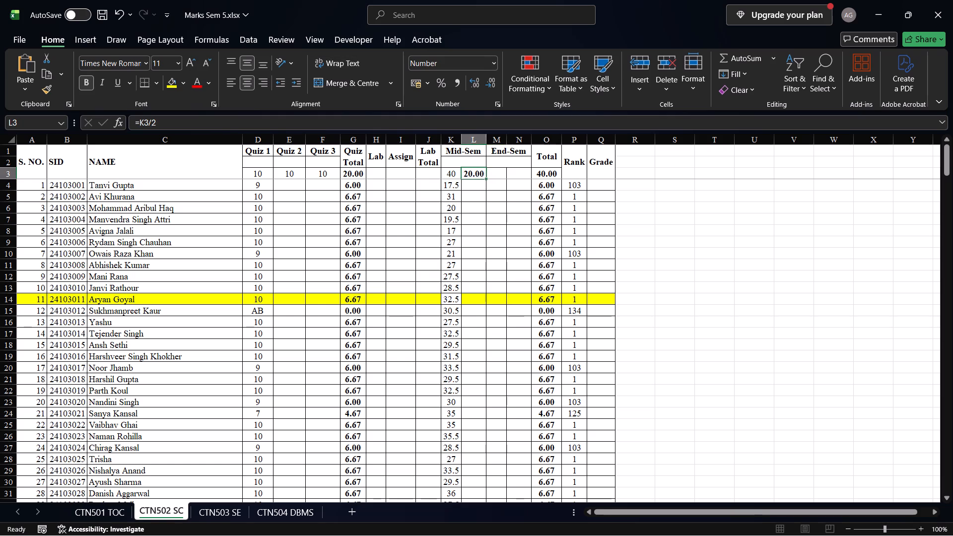
double_click(487, 179)
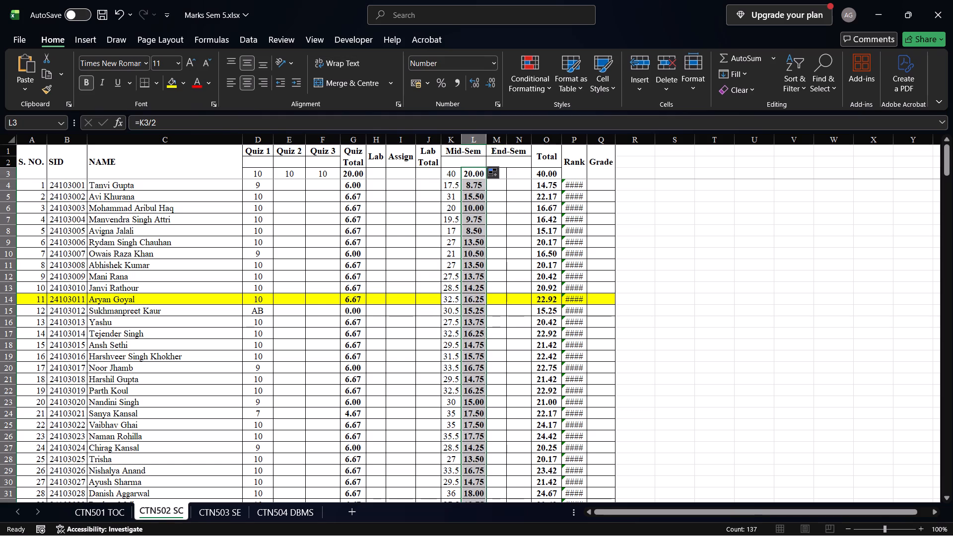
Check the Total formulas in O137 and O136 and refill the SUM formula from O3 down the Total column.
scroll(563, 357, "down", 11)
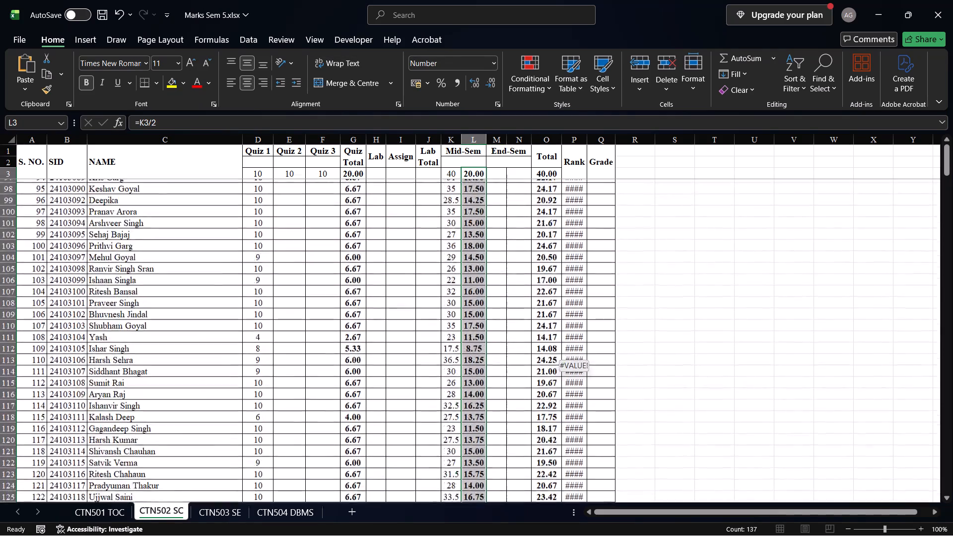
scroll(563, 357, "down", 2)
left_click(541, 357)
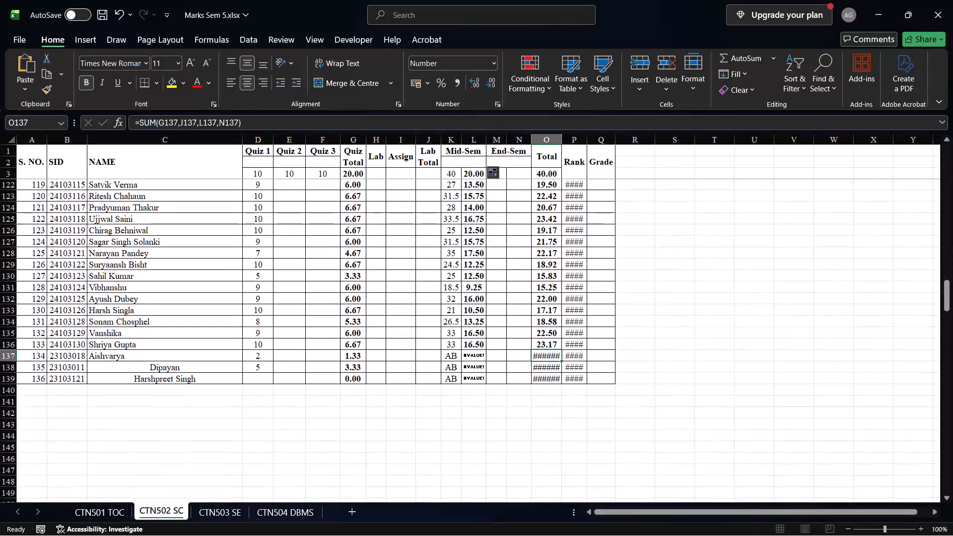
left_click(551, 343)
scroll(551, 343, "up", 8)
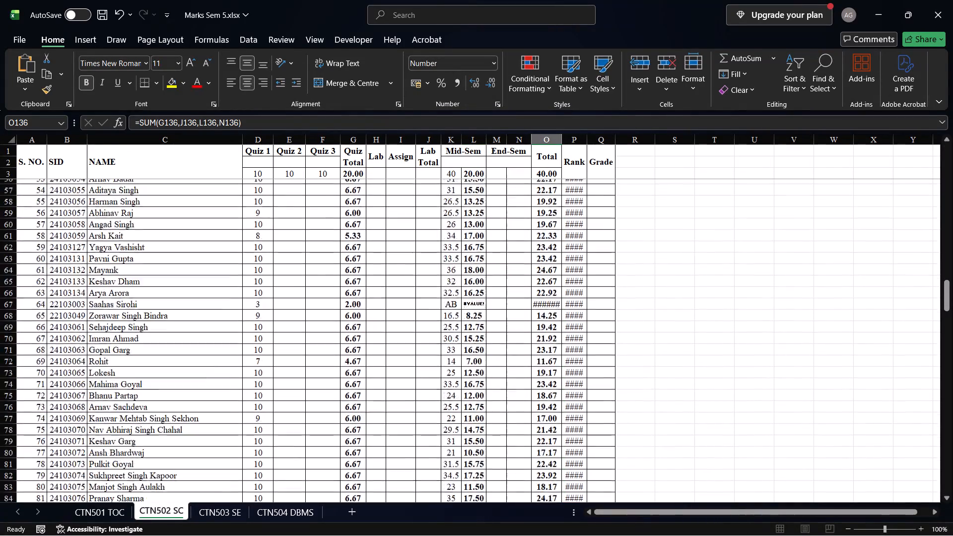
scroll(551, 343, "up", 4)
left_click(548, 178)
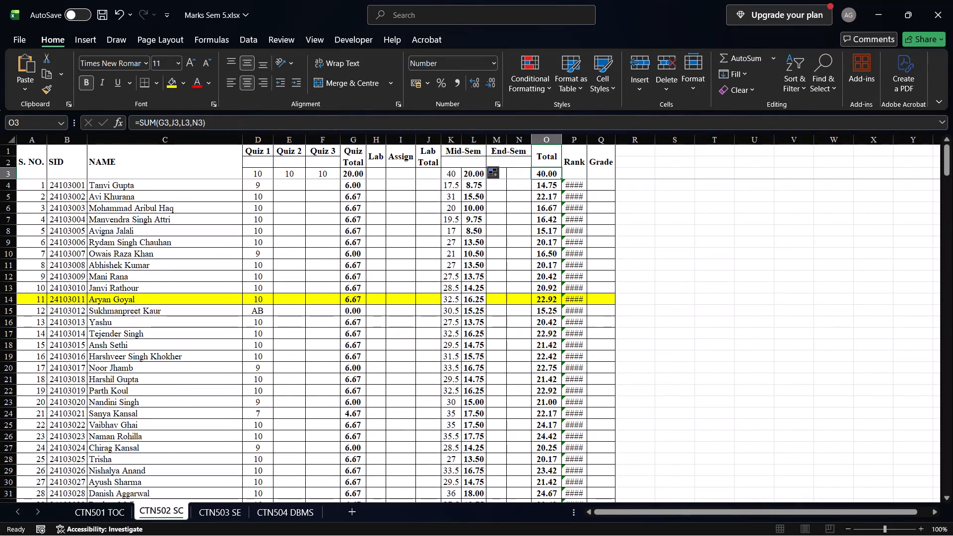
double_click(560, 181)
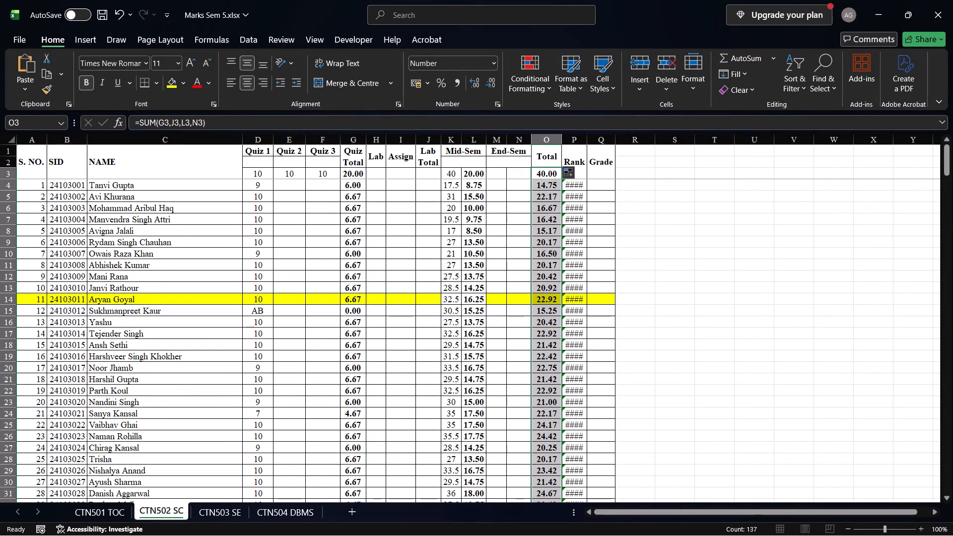
Clear the scaled Mid-Sem formulas in L137, L138 and L139 for the students marked AB.
scroll(573, 319, "down", 9)
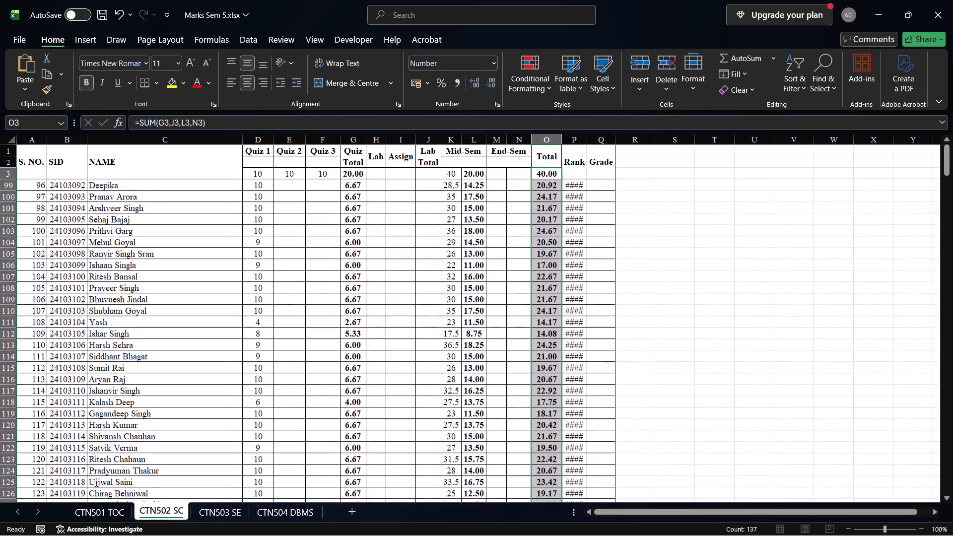
scroll(573, 319, "down", 3)
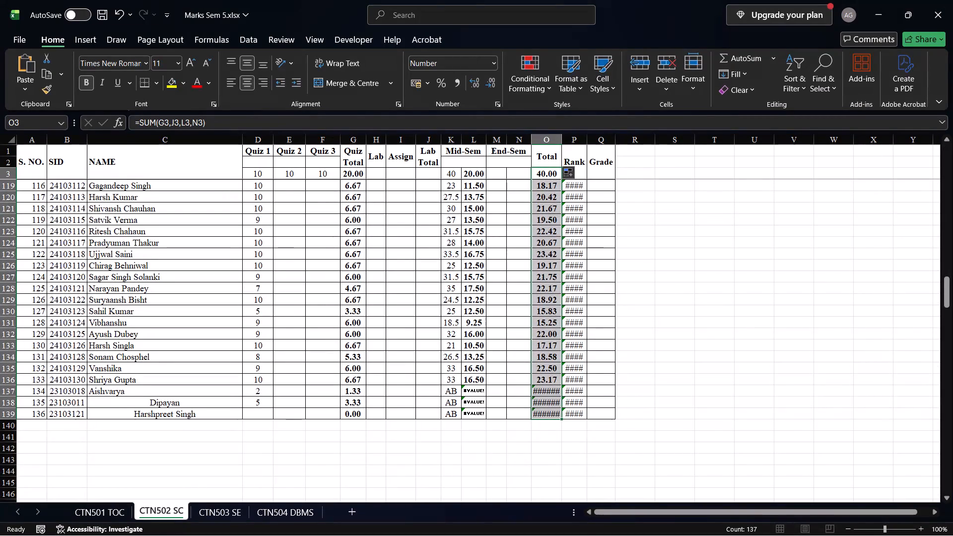
left_click(470, 396)
key("BackSpace")
key("Return")
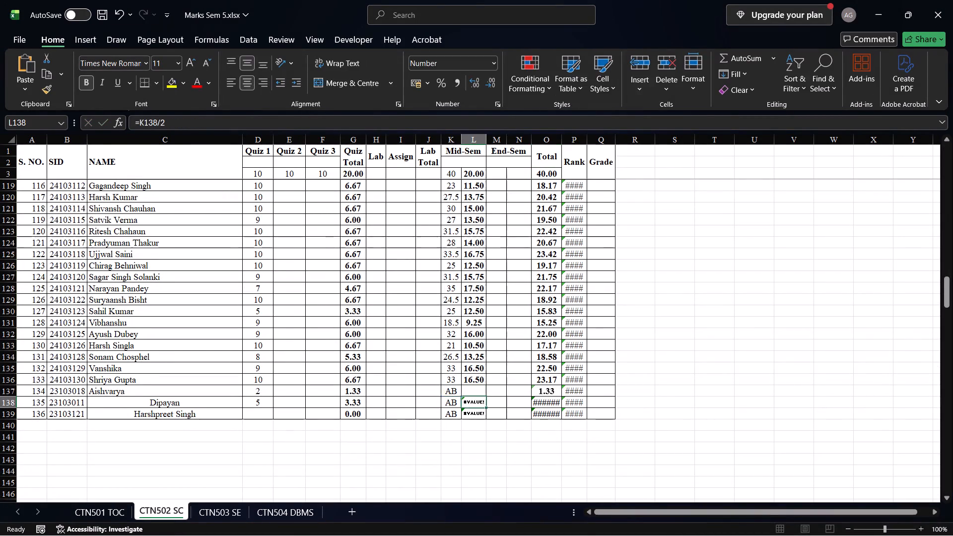
key("BackSpace")
key("Return")
key("BackSpace")
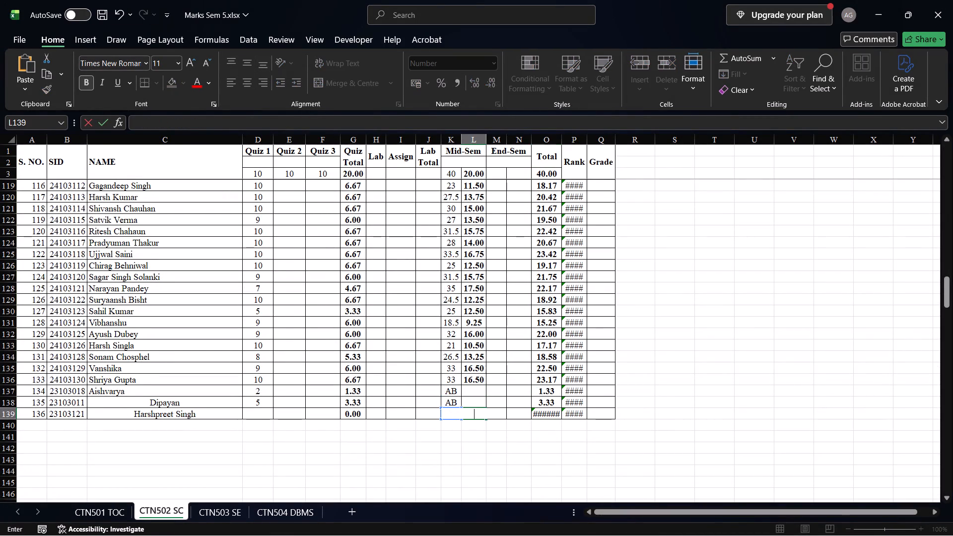
key("Return")
Fill the Total formula from O4 down through the student rows to O139.
scroll(580, 335, "up", 7)
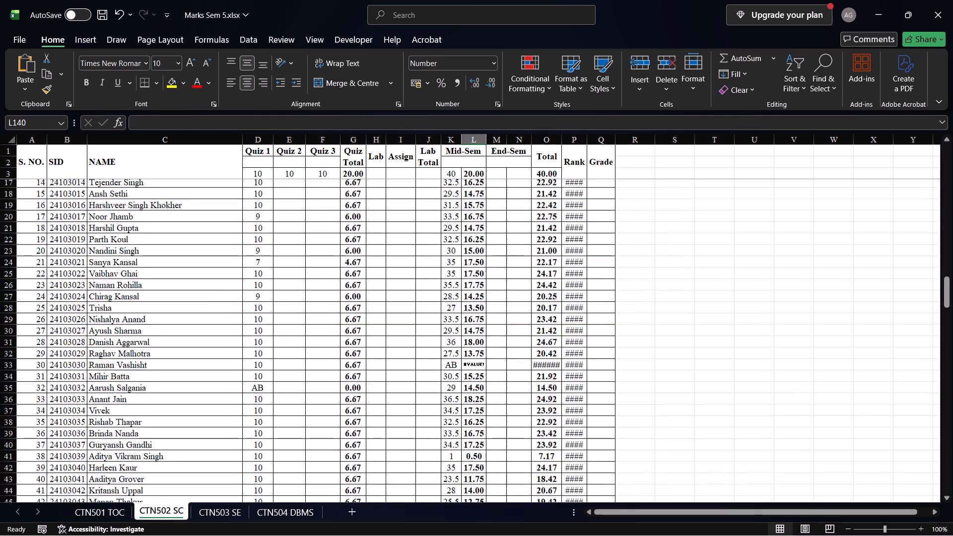
left_click(548, 188)
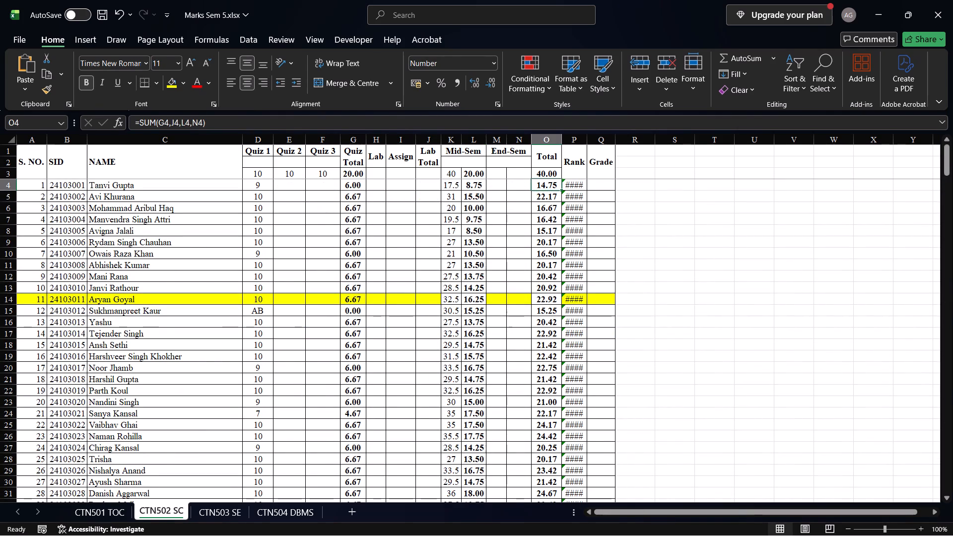
scroll(573, 201, "down", 1)
left_click(561, 190)
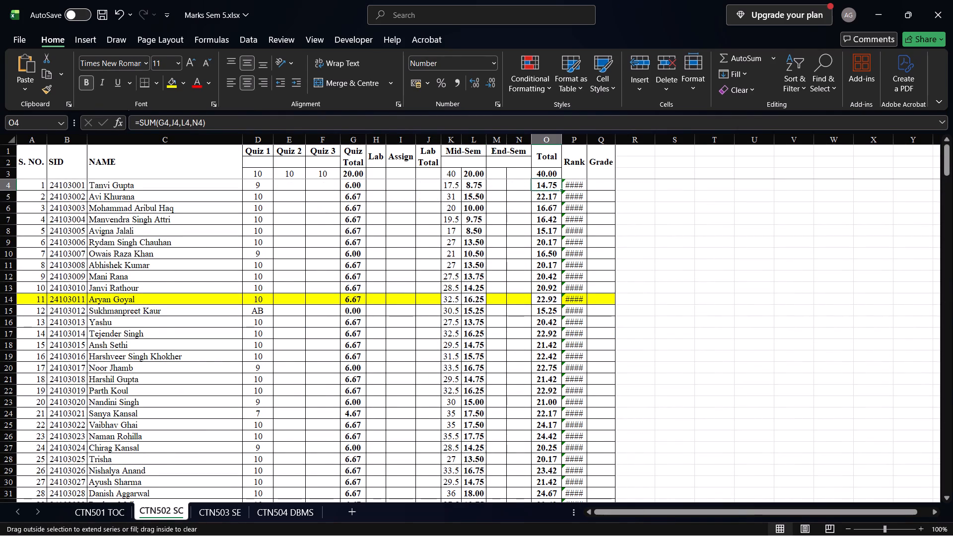
double_click(561, 190)
Extend the Rank formula in P4 to the range $O$4:$O$139.
left_click(575, 184)
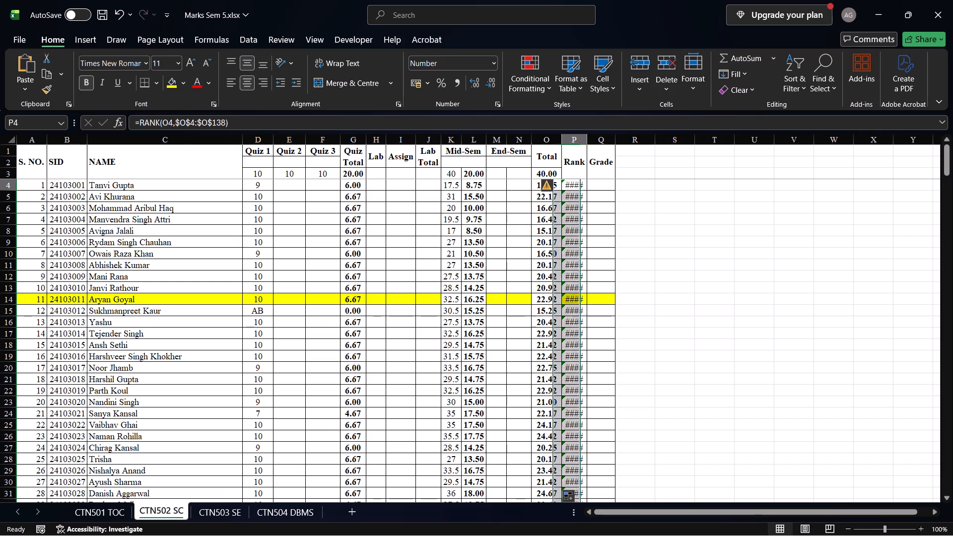
scroll(407, 433, "down", 6)
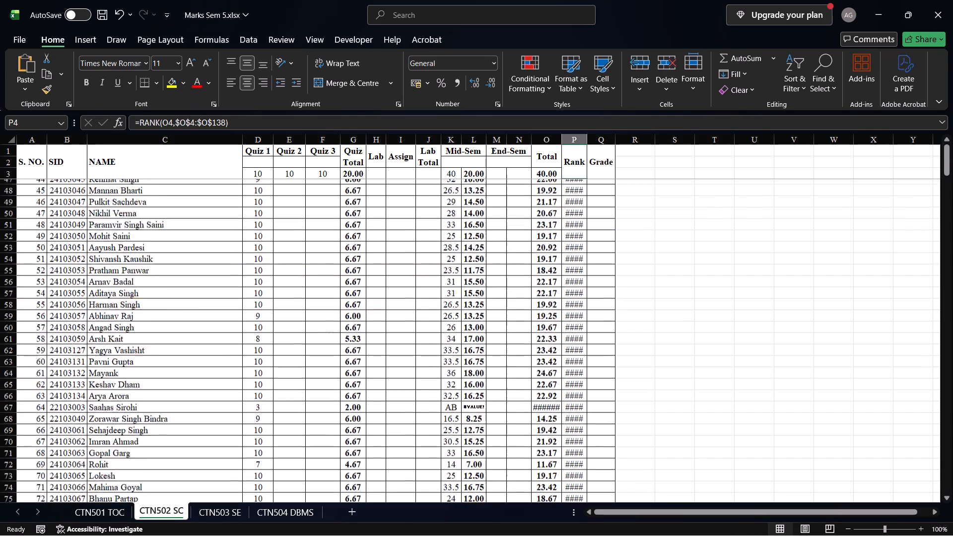
scroll(407, 433, "down", 4)
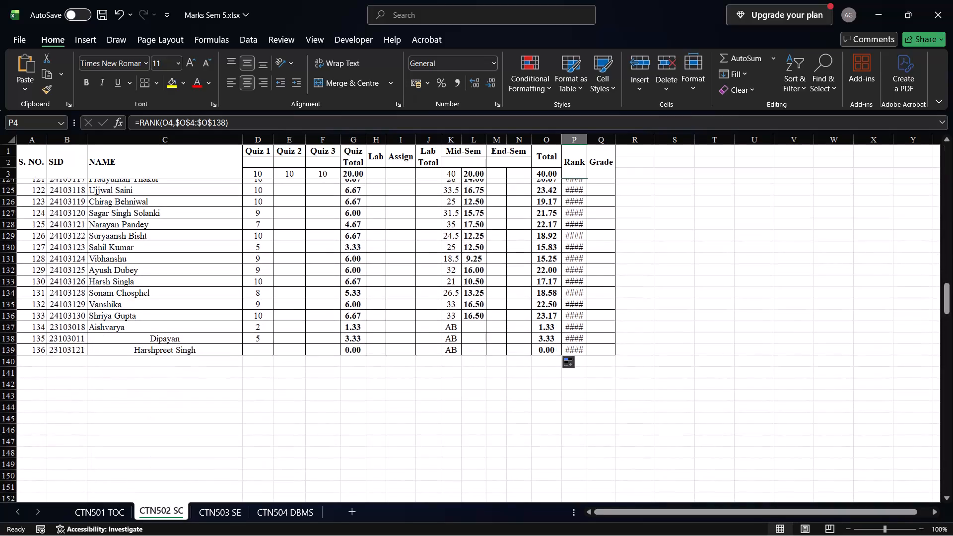
left_click(223, 124)
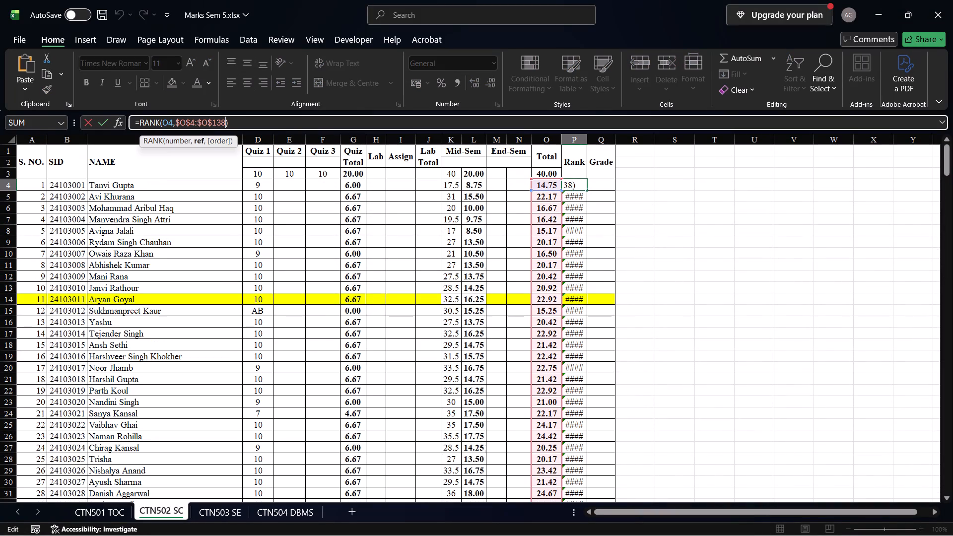
key("BackSpace")
key("9")
key("Return")
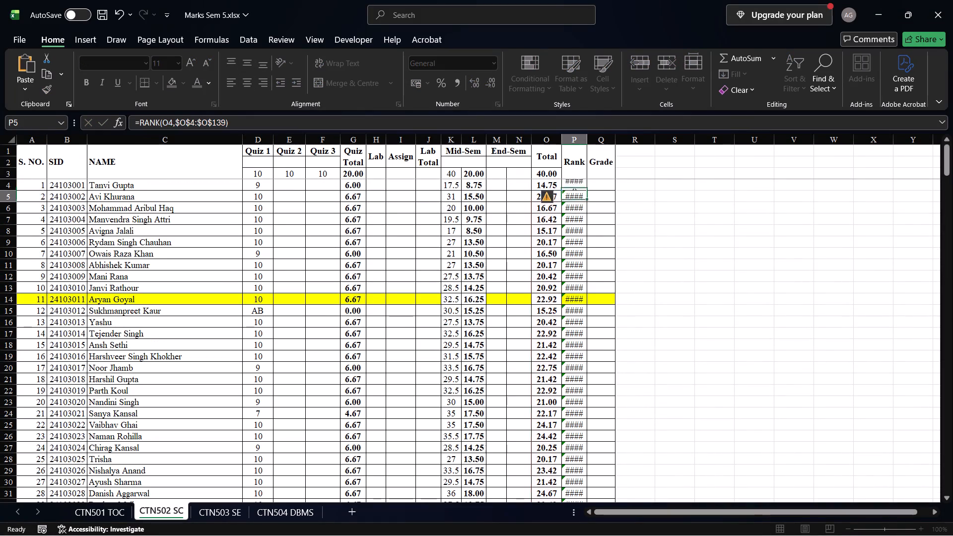
Fill the Rank formula in P4 down through the student rows to P139.
left_click(580, 186)
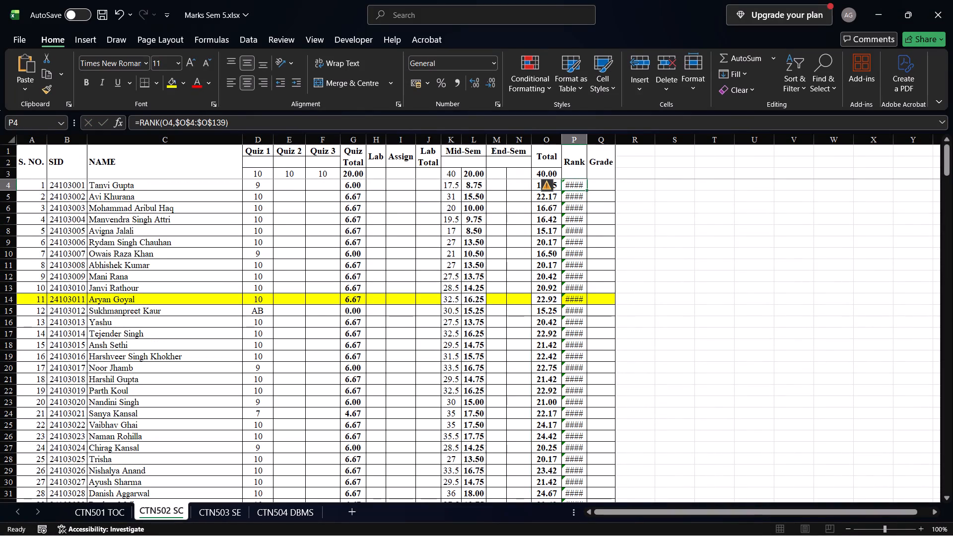
double_click(587, 189)
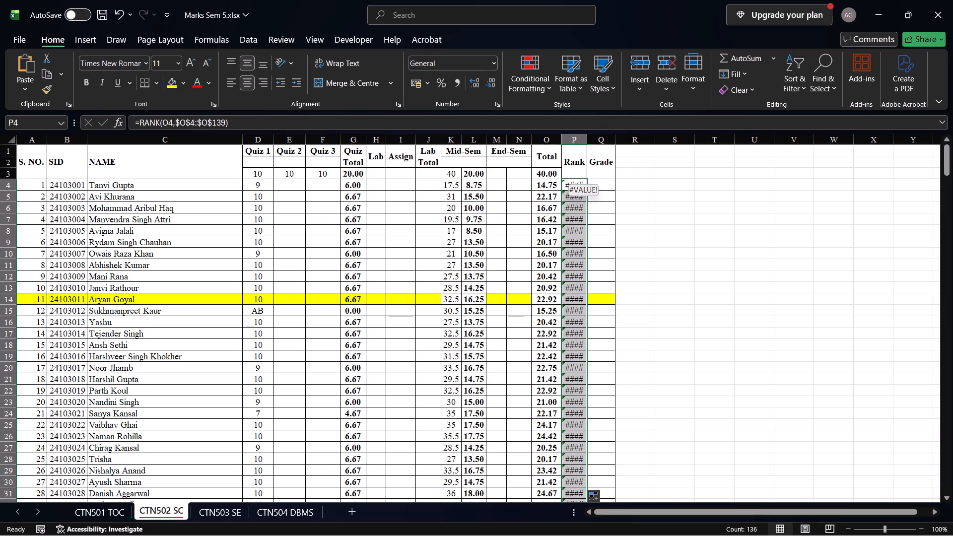
Clear the scaled Mid-Sem formula in L67 for the student marked AB.
scroll(573, 182, "down", 3)
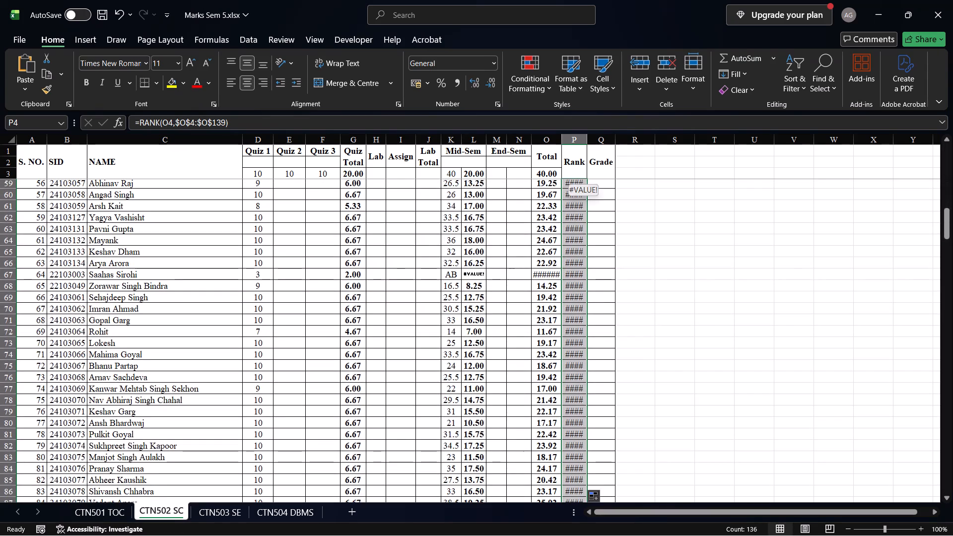
left_click(479, 269)
key("BackSpace")
key("Return")
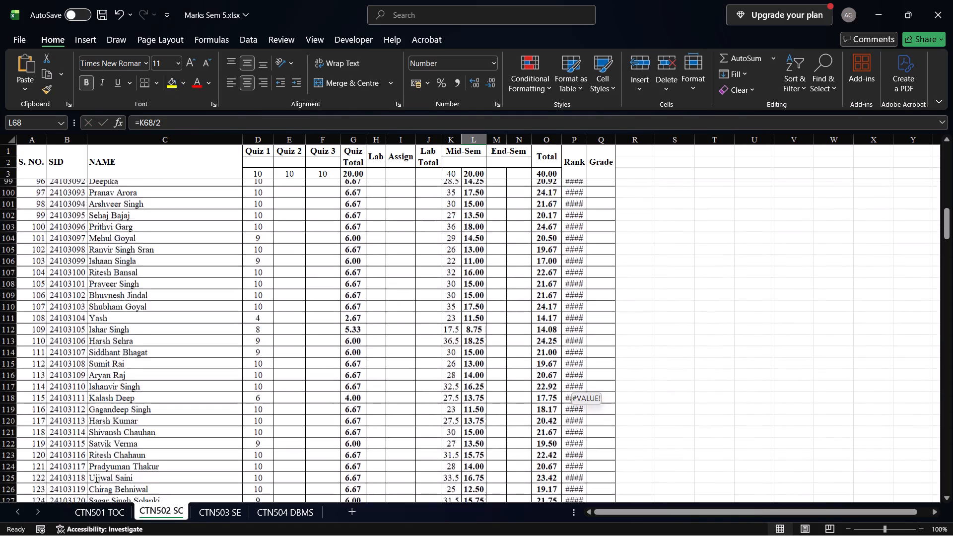
Find all AB entries in the Mid-Sem marks range K3:K139.
scroll(576, 390, "up", 2)
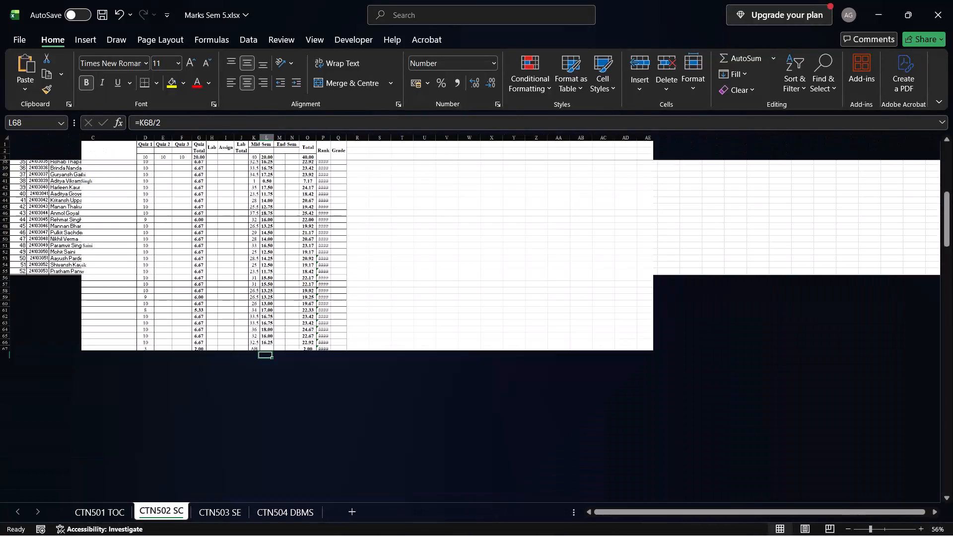
scroll(275, 209, "down", 1)
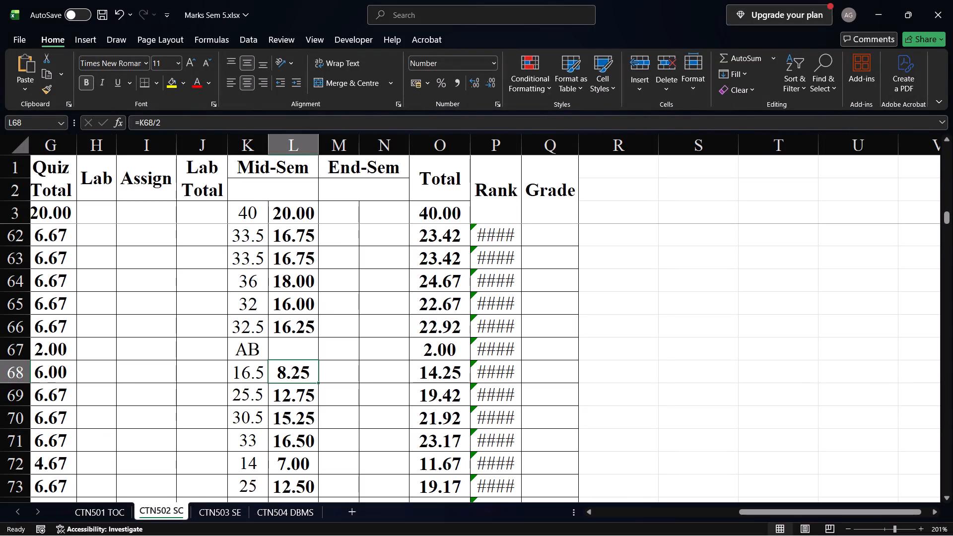
scroll(540, 402, "up", 9)
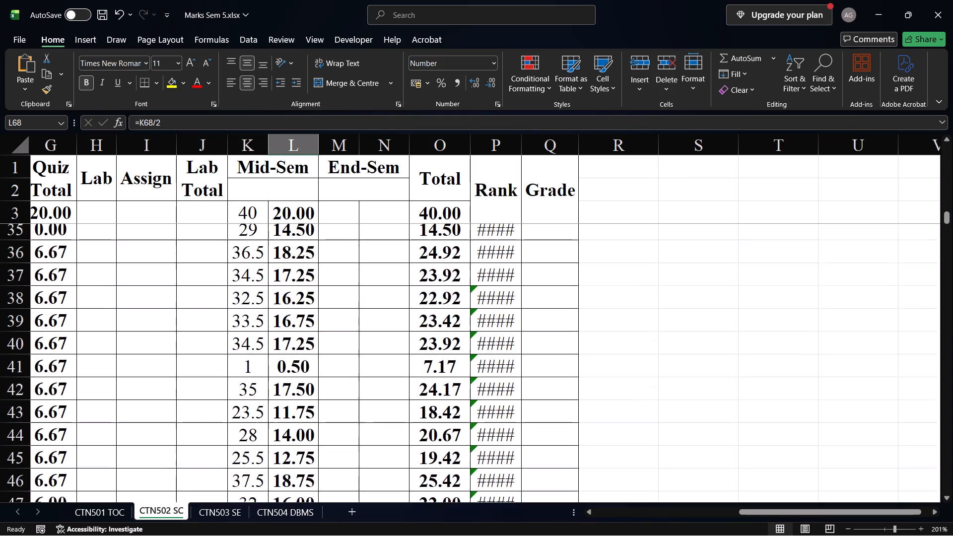
scroll(540, 402, "up", 8)
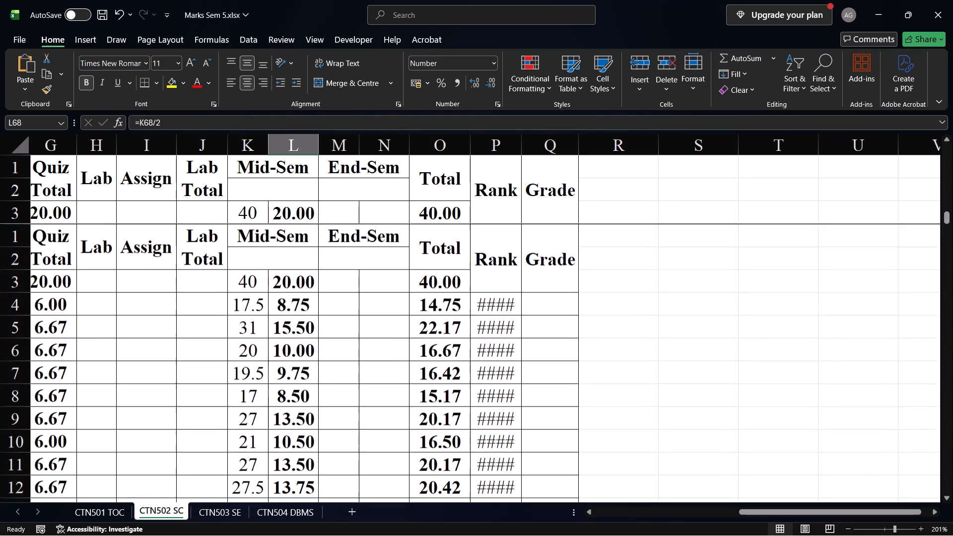
left_click_drag(247, 210, 377, 535)
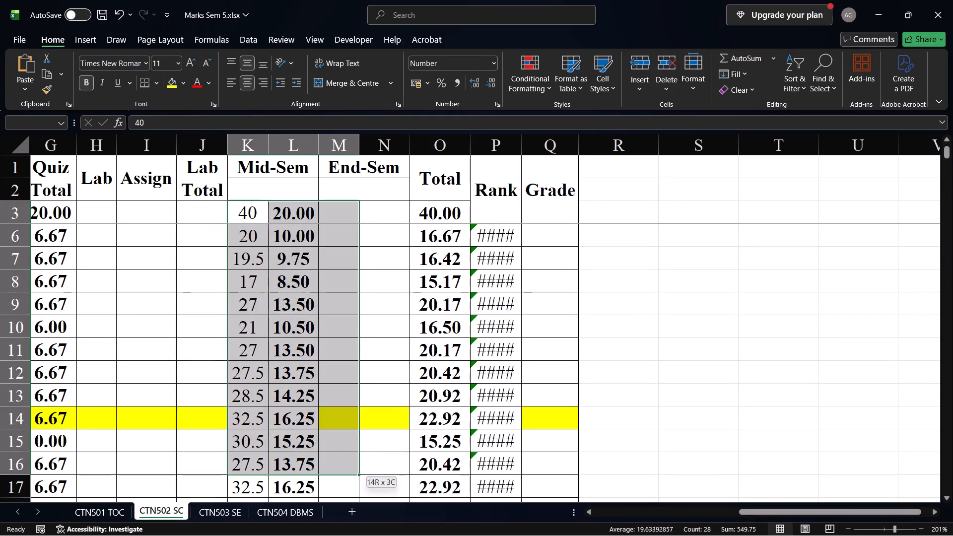
left_click_drag(377, 535, 252, 511)
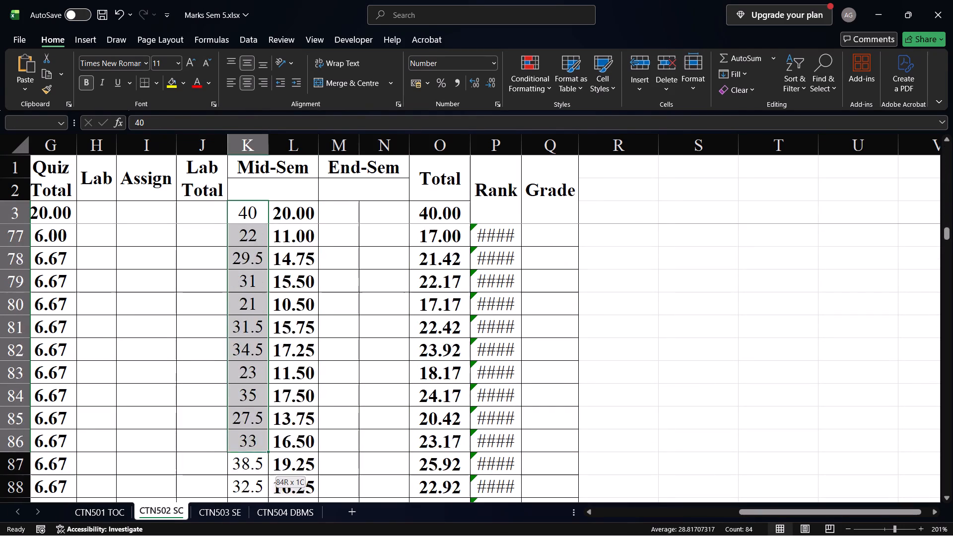
left_click_drag(252, 511, 258, 535)
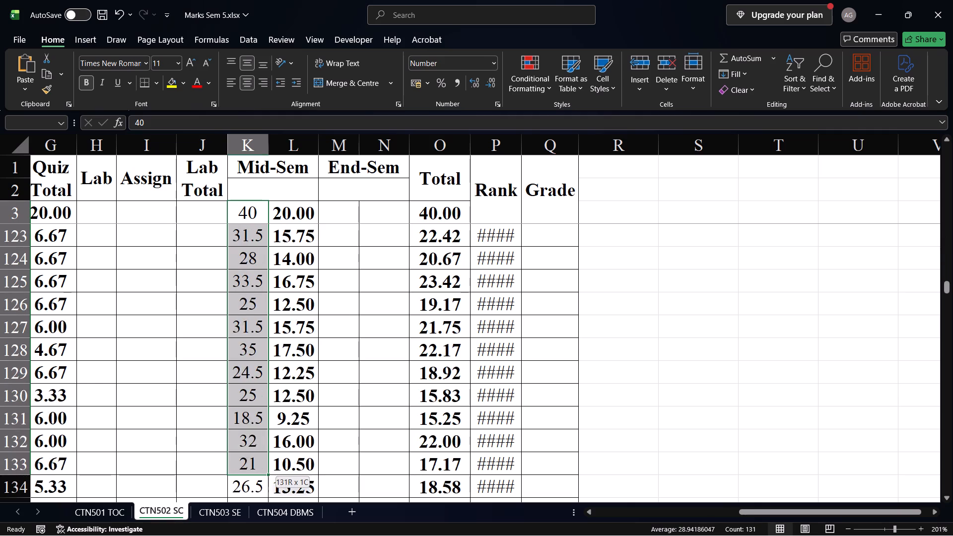
left_click_drag(258, 535, 252, 464)
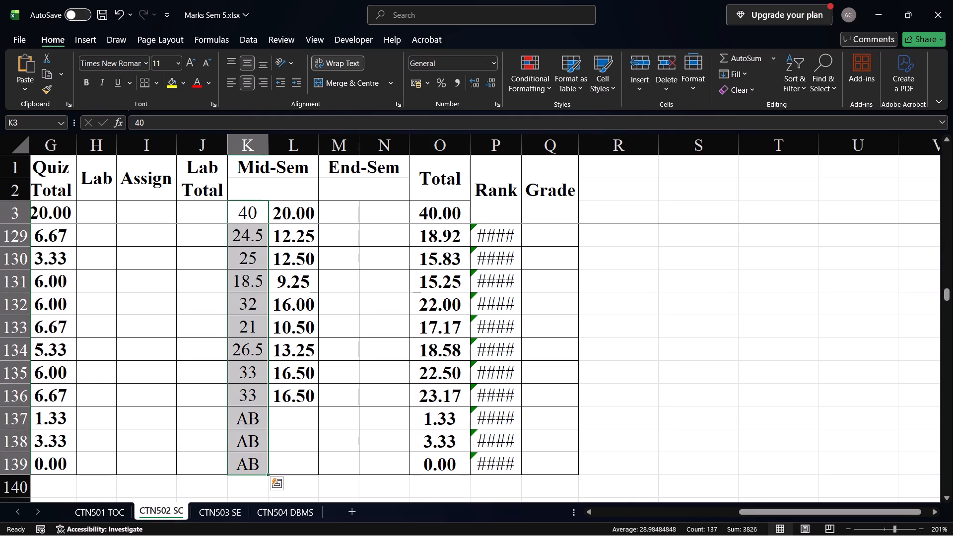
key("ctrl+f")
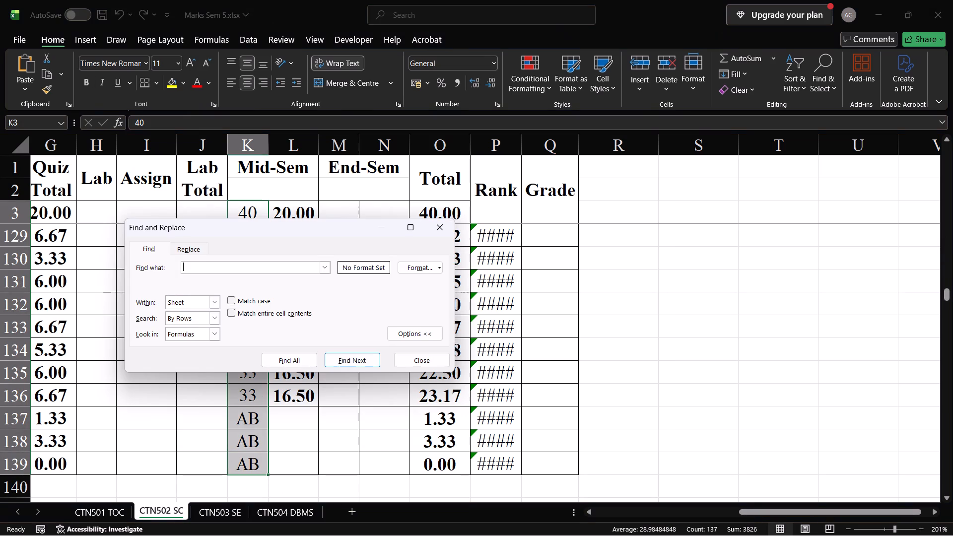
type("AB")
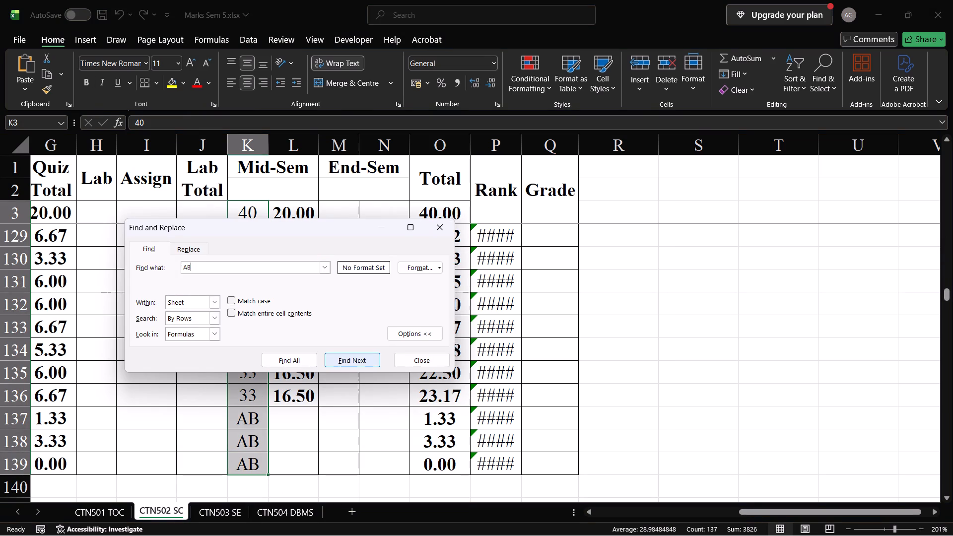
left_click(308, 361)
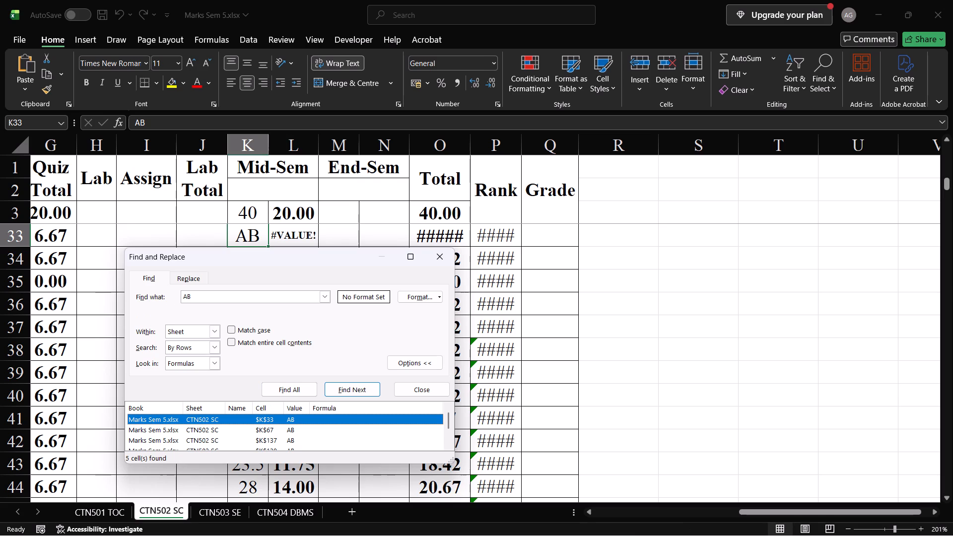
Clear the scaled Mid-Sem formula in L33 for the student marked AB, and close the search.
left_click_drag(304, 264, 700, 293)
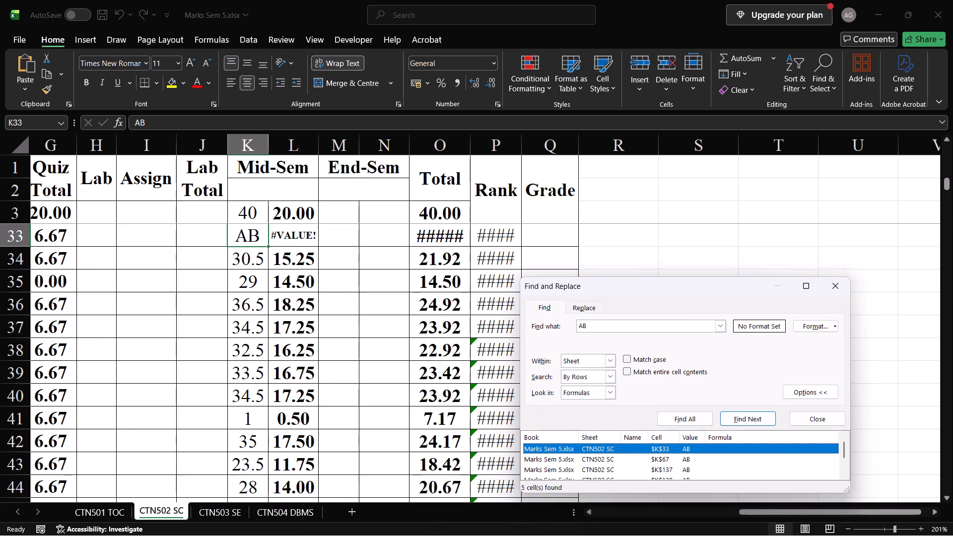
left_click(304, 228)
key("BackSpace")
key("Return")
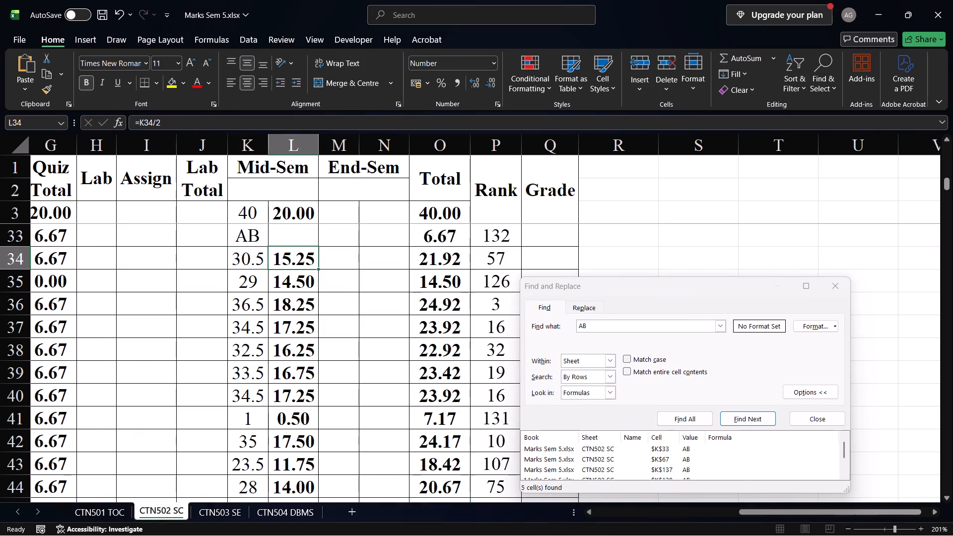
left_click(836, 283)
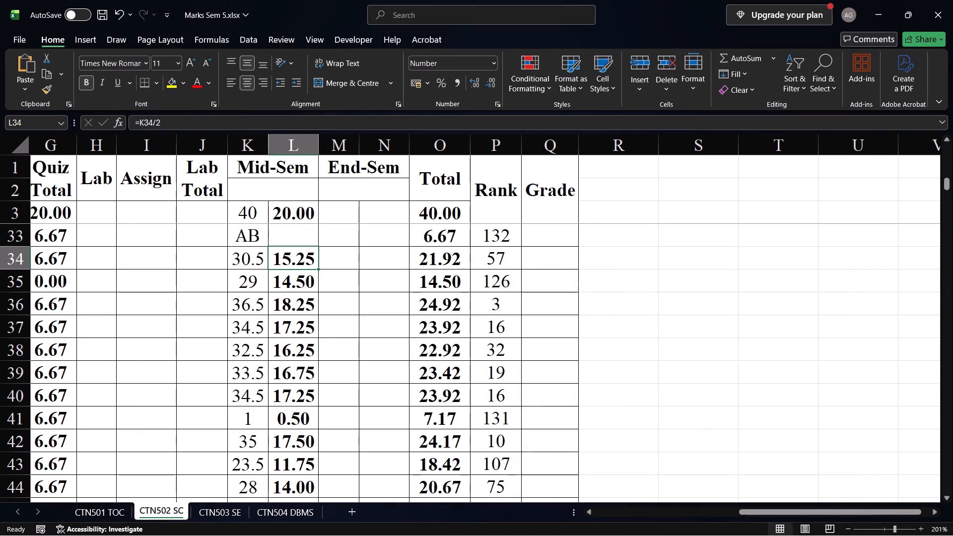
Extend the yellow highlight of row 14 across cells J14 to P14, including the Total and Rank.
scroll(554, 350, "up", 5)
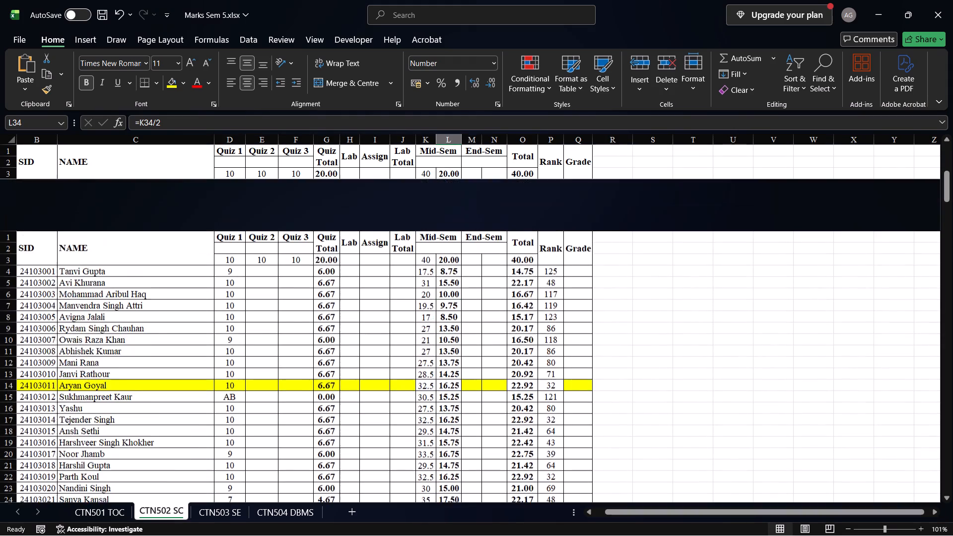
left_click(556, 302)
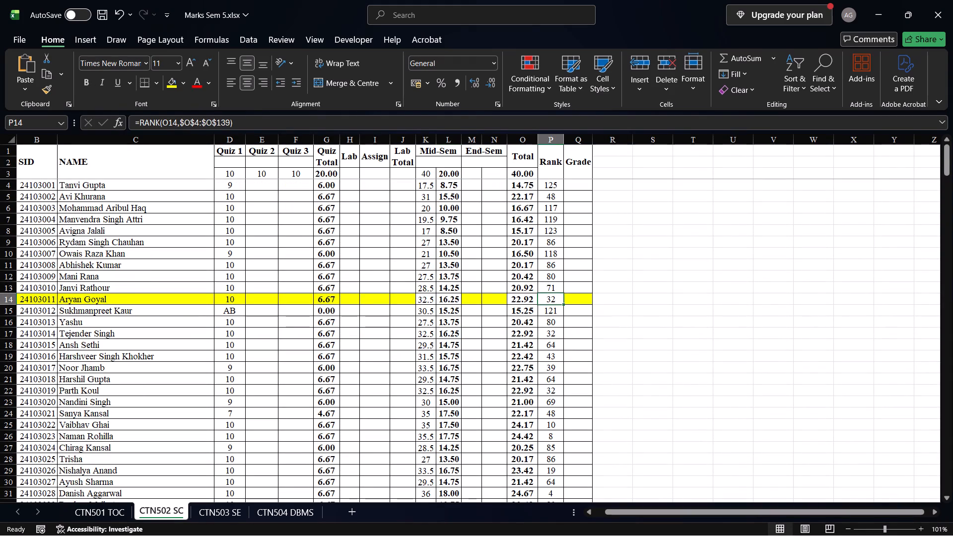
left_click_drag(395, 301, 557, 303)
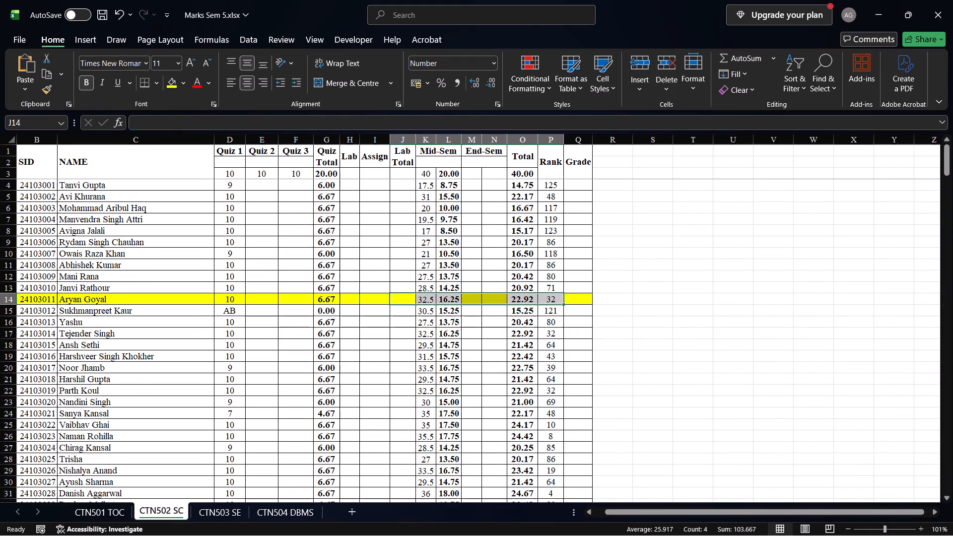
left_click(167, 80)
scroll(436, 356, "down", 2)
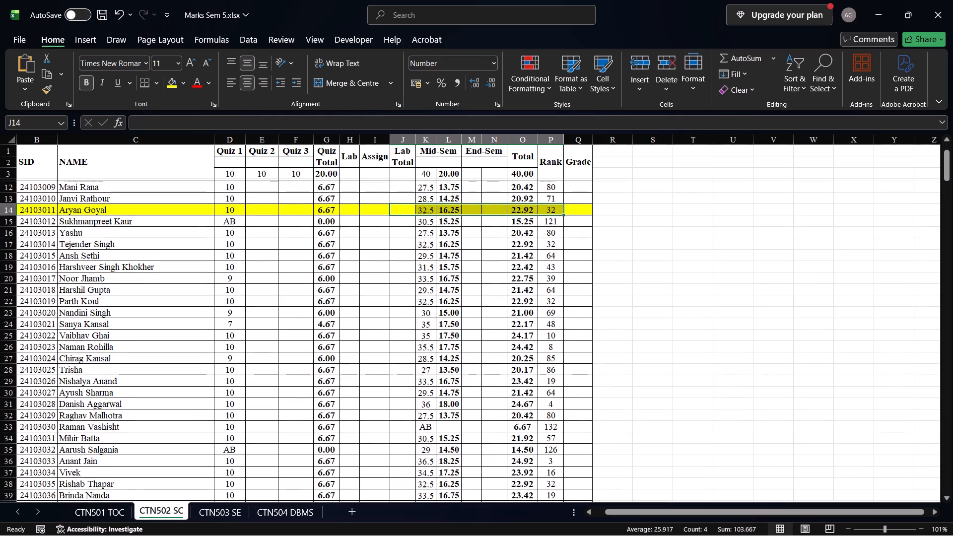
scroll(436, 356, "up", 2)
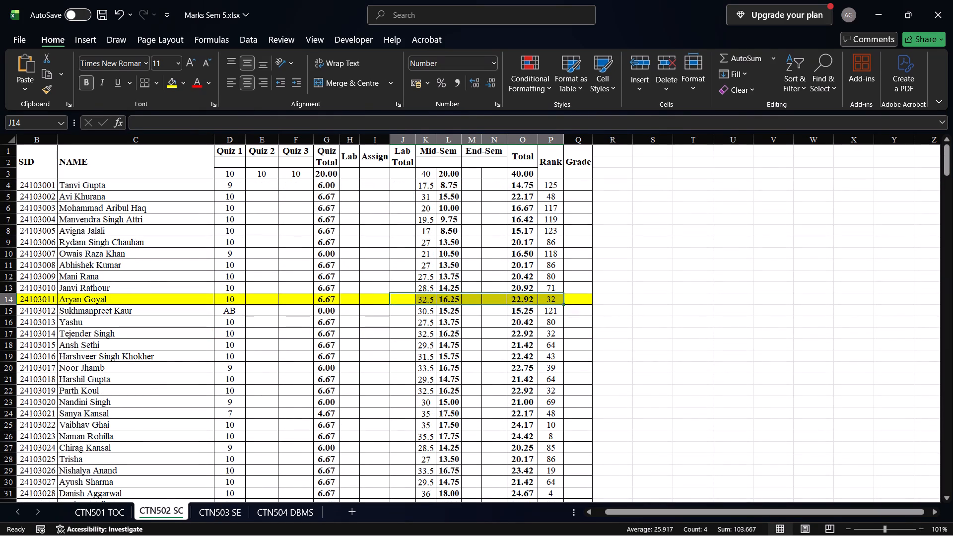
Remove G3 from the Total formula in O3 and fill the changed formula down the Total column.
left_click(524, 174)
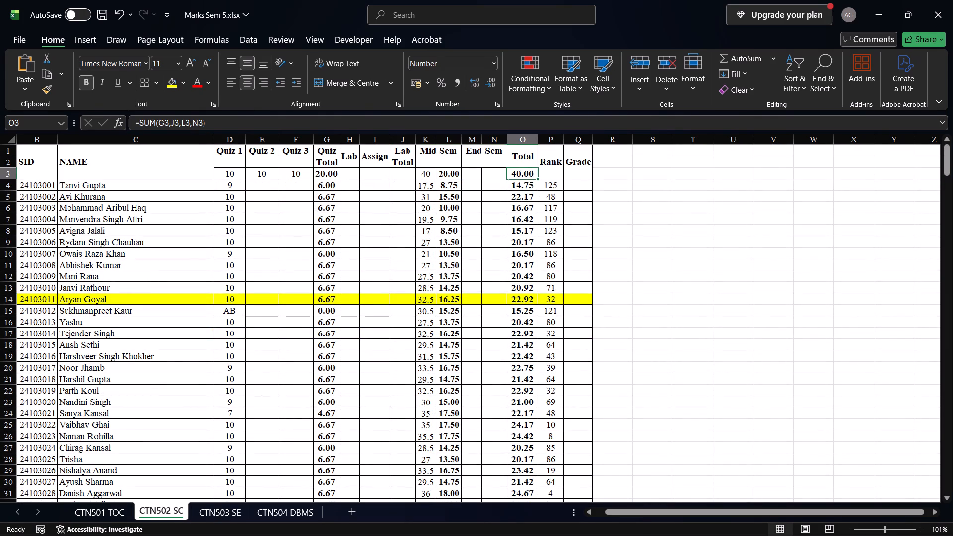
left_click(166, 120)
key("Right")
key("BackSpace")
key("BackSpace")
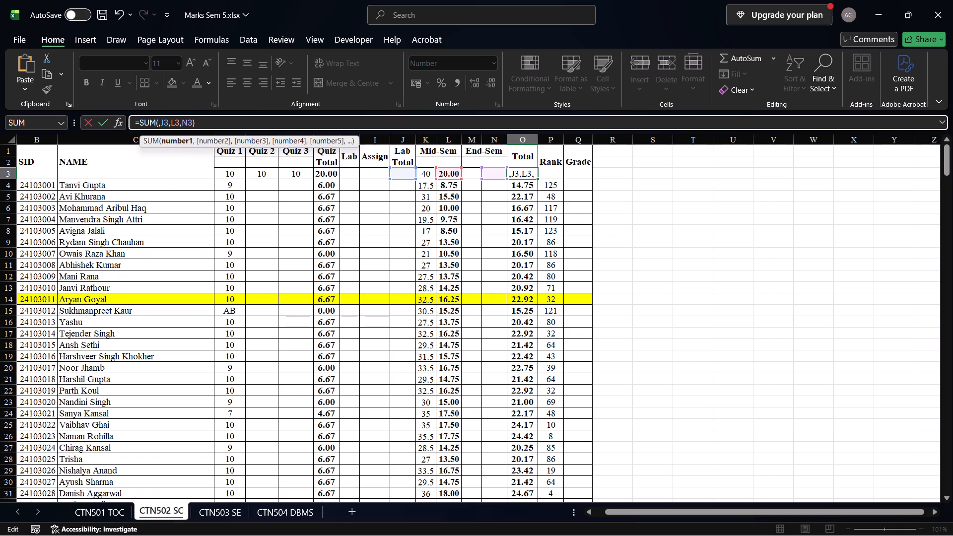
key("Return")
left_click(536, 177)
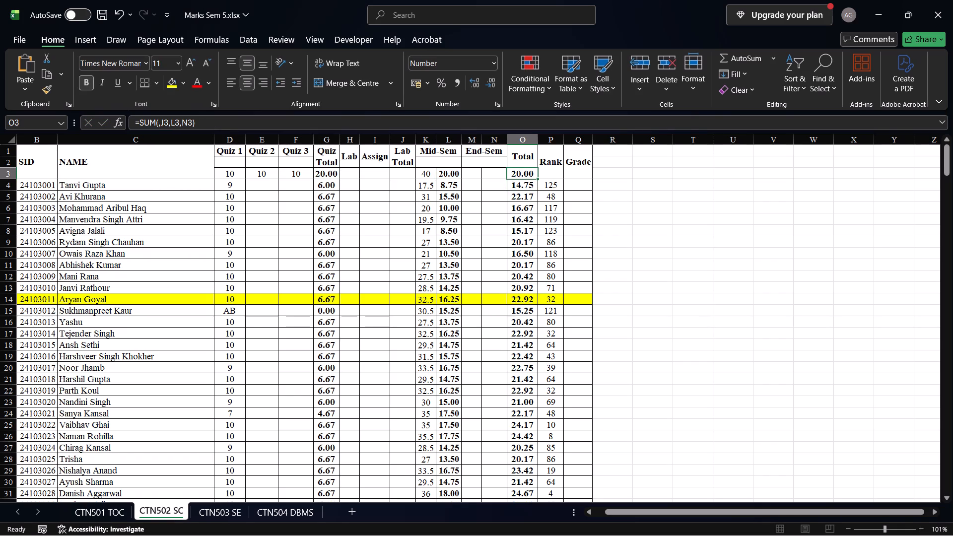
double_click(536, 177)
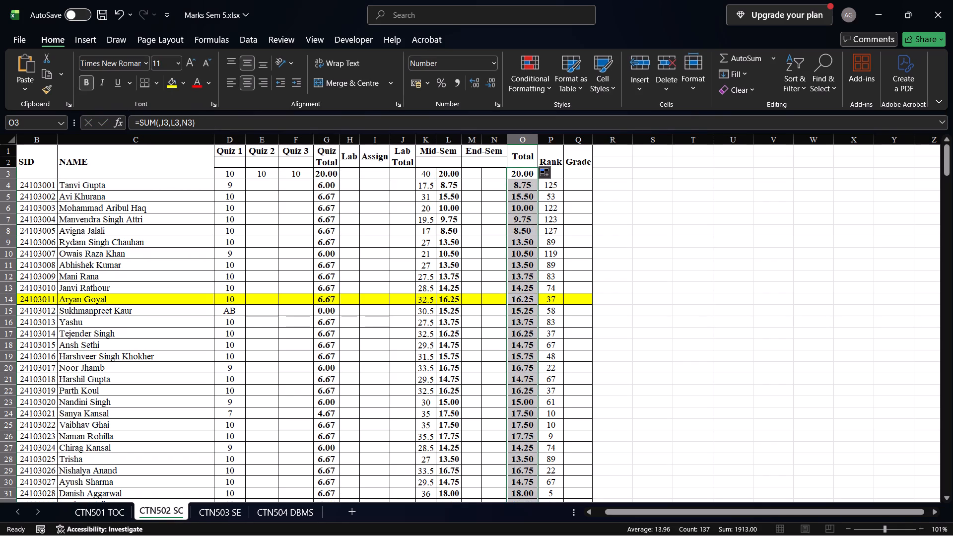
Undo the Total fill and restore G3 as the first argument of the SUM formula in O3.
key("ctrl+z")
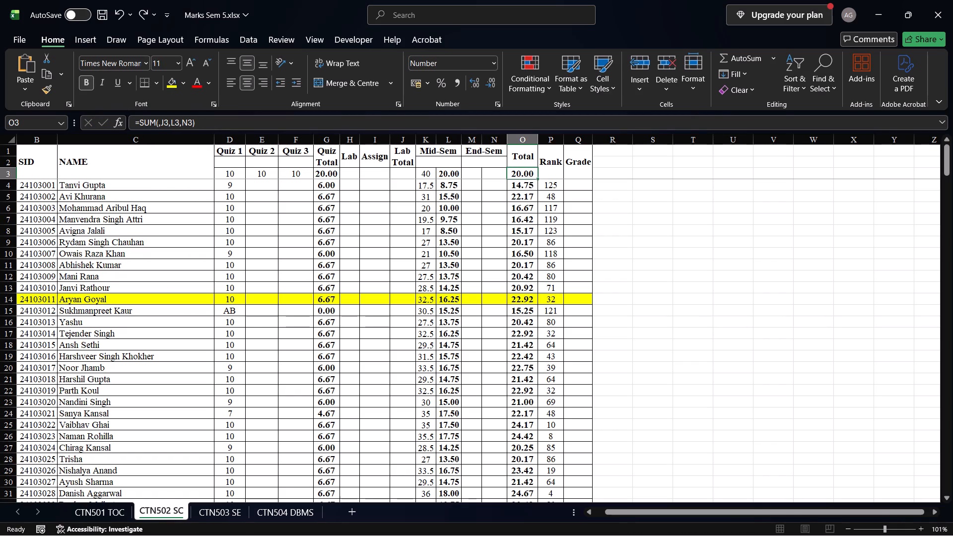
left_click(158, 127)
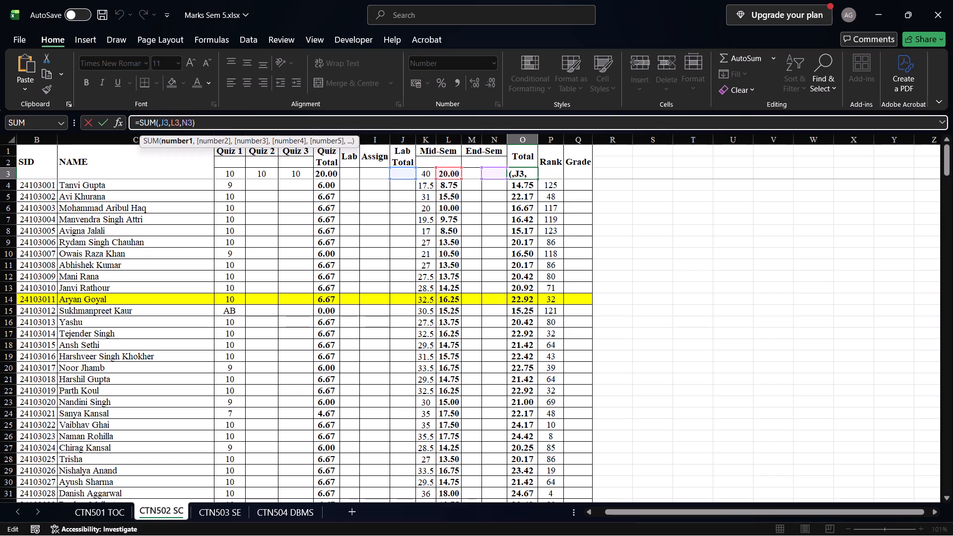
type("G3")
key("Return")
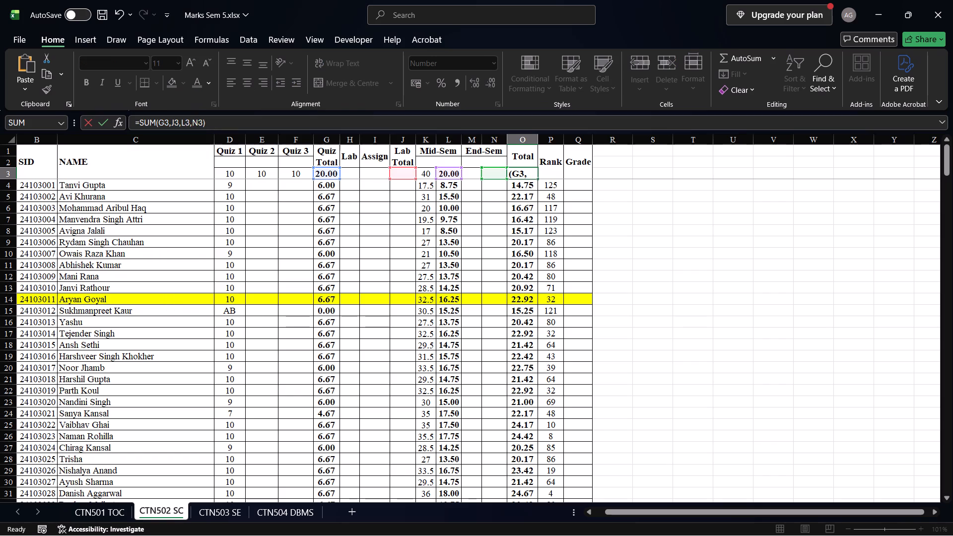
Select cell A14 and close the Marks Sem 5.xlsx workbook.
scroll(31, 311, "right", 2)
left_click(37, 301)
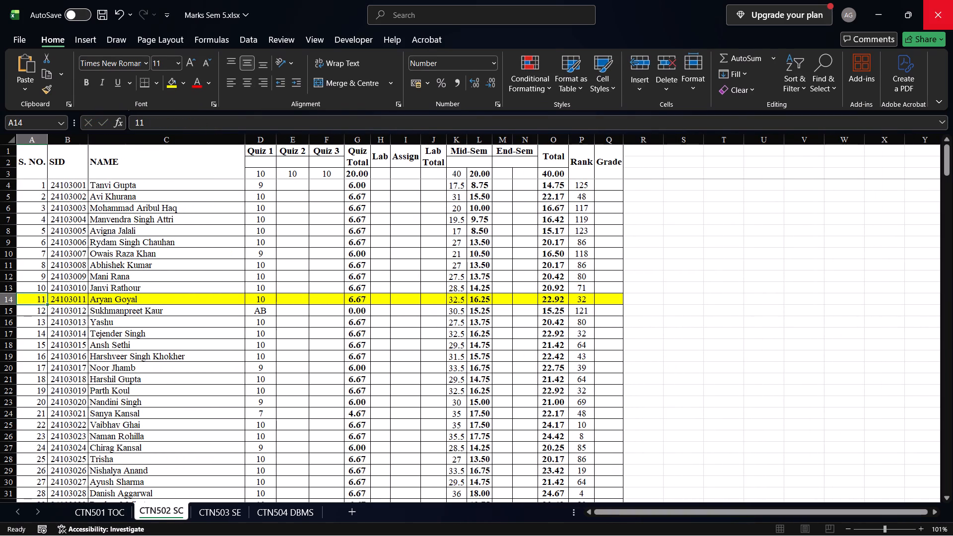
left_click(952, 0)
left_click(487, 360)
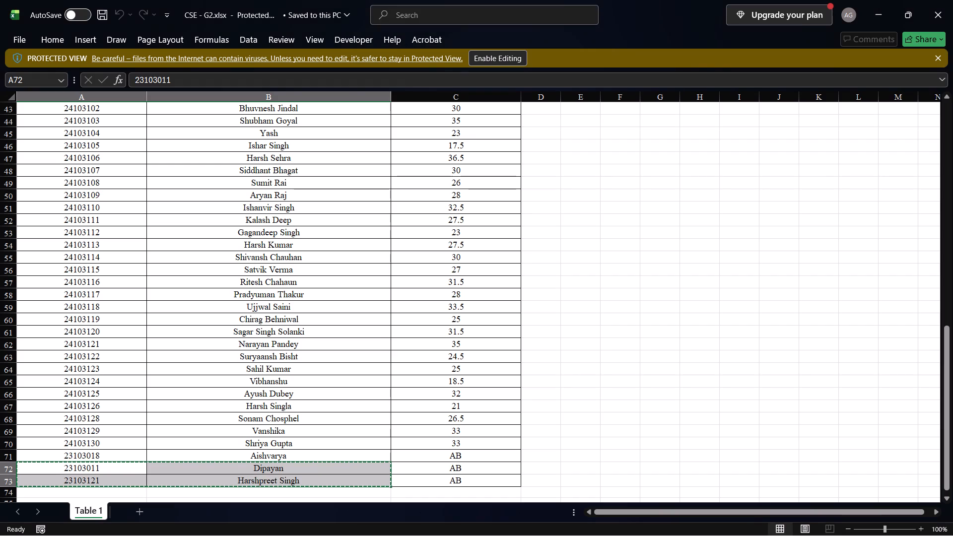
Close the CSE - G2.xlsx workbook and permanently delete that file from the Downloads folder.
left_click(946, 0)
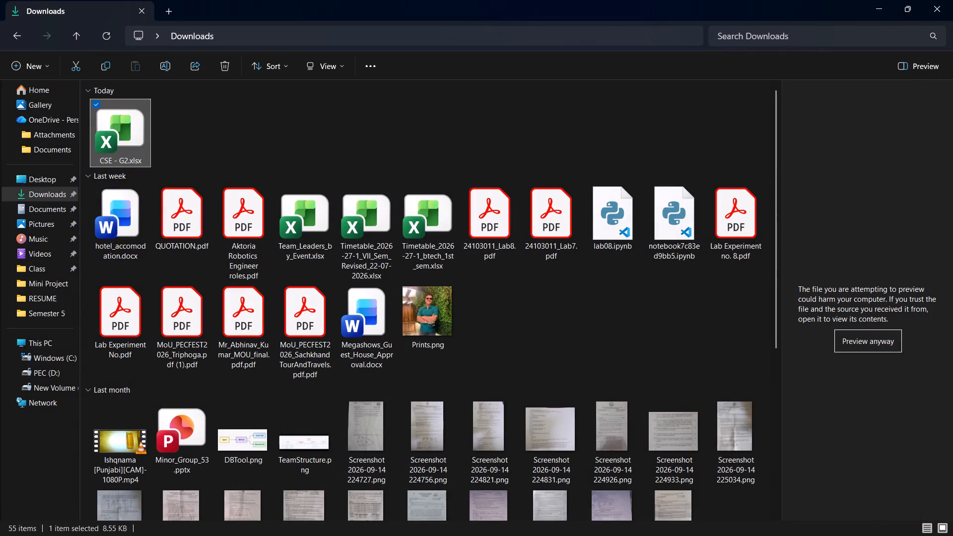
key("shift+Delete")
key("Return")
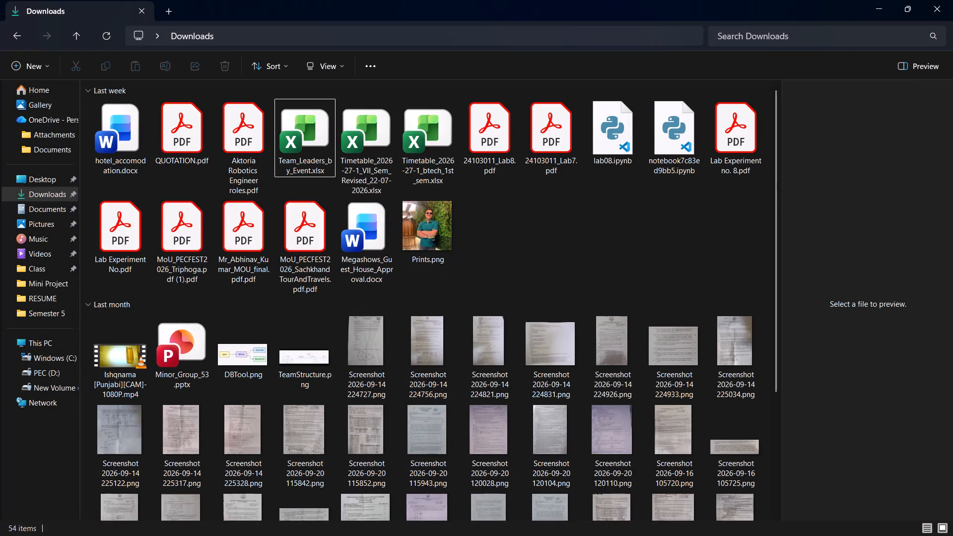
Permanently delete the three MoU PDF files from last week in the Downloads folder.
left_click(281, 238)
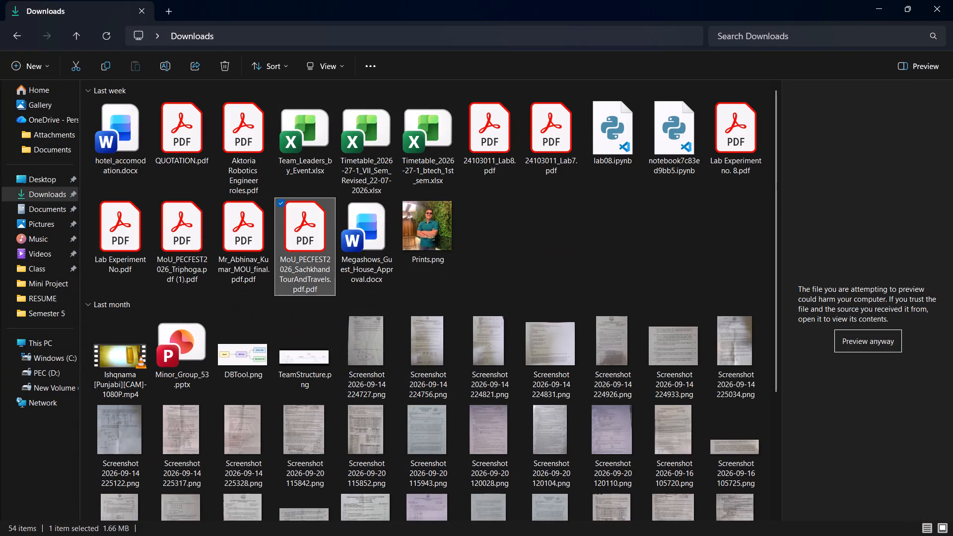
key("shift+Left")
key("shift+Left")
key("shift+Delete")
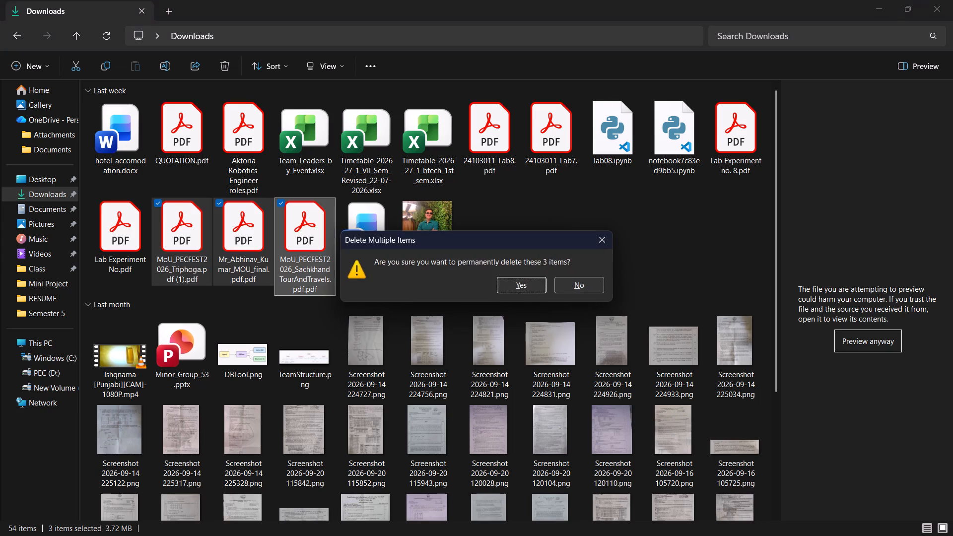
key("Return")
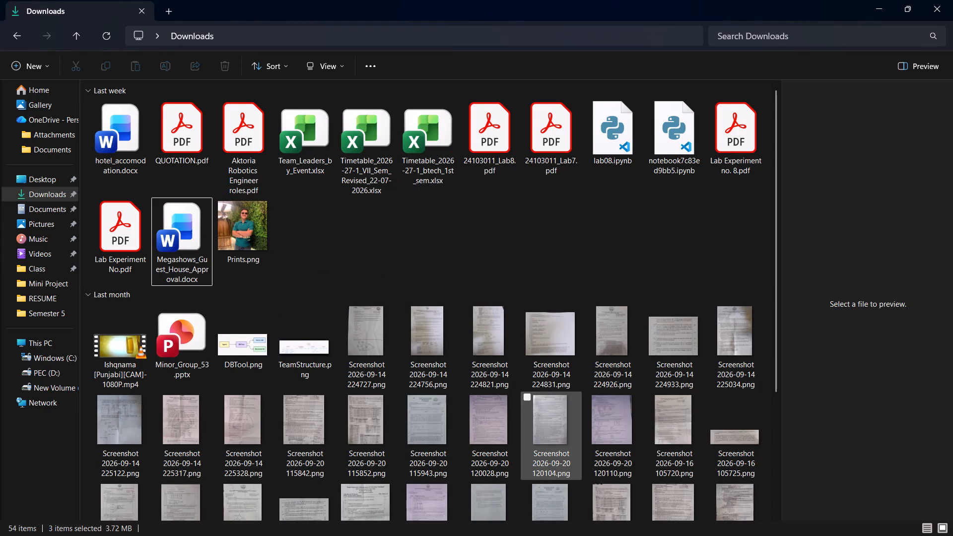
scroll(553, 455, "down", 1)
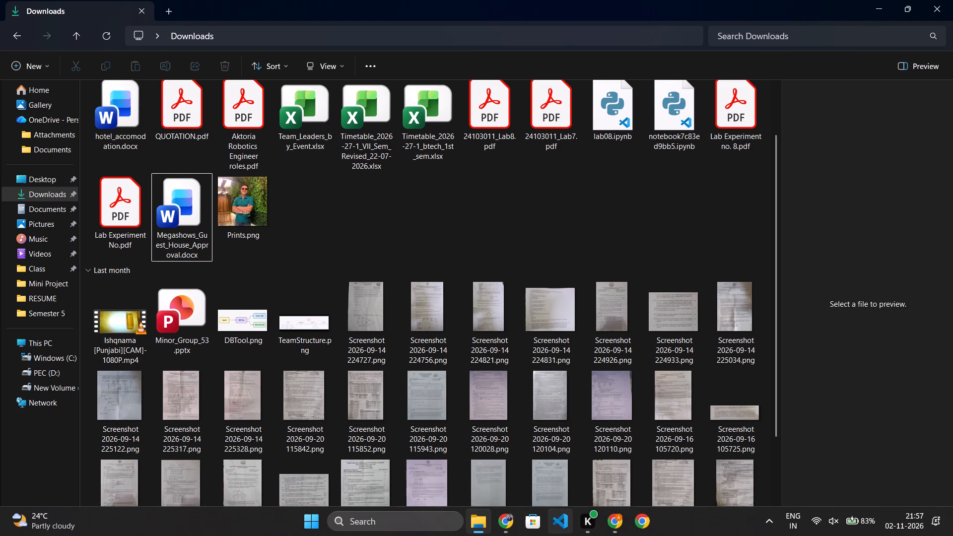
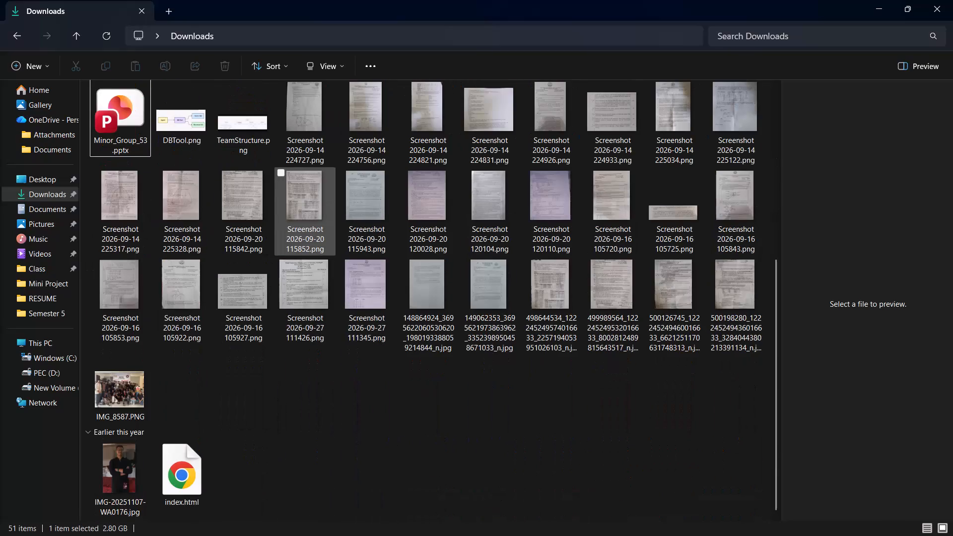
Check the drives listed in This PC and look over the contents of the PEC (D:) drive.
scroll(301, 231, "up", 5)
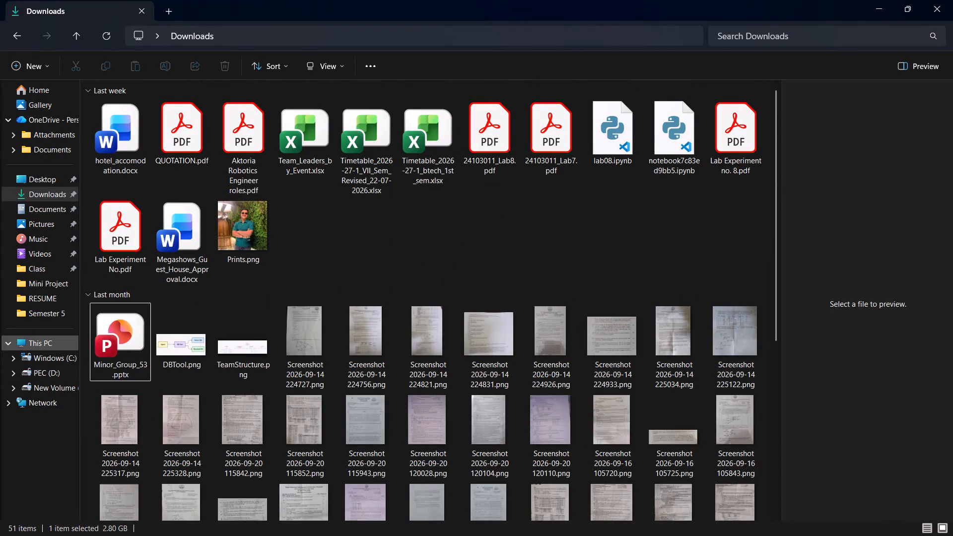
left_click(53, 343)
right_click(344, 221)
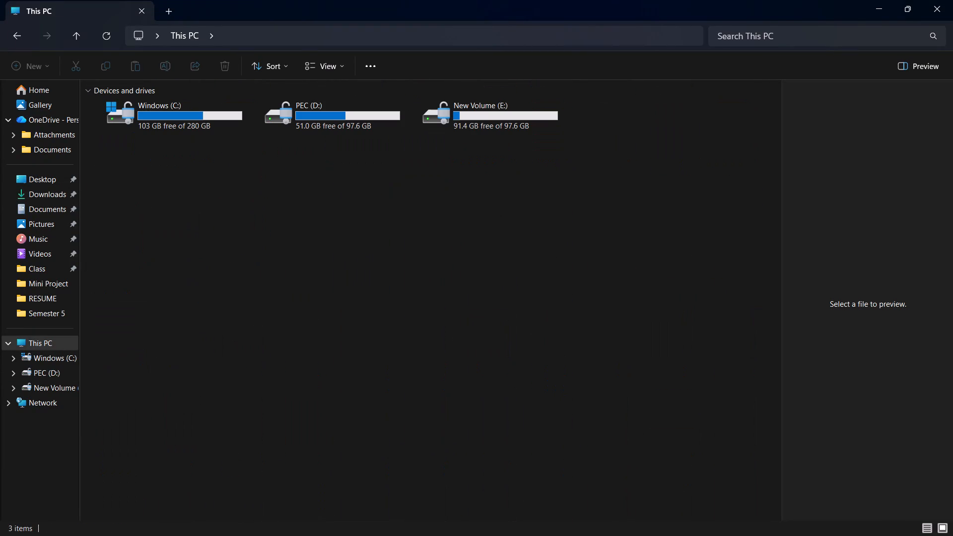
right_click(344, 221)
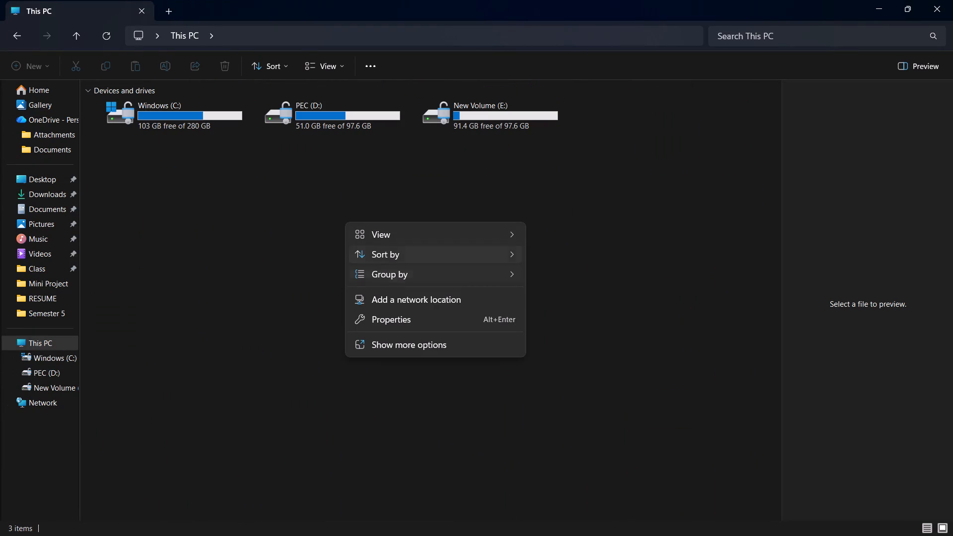
left_click(292, 328)
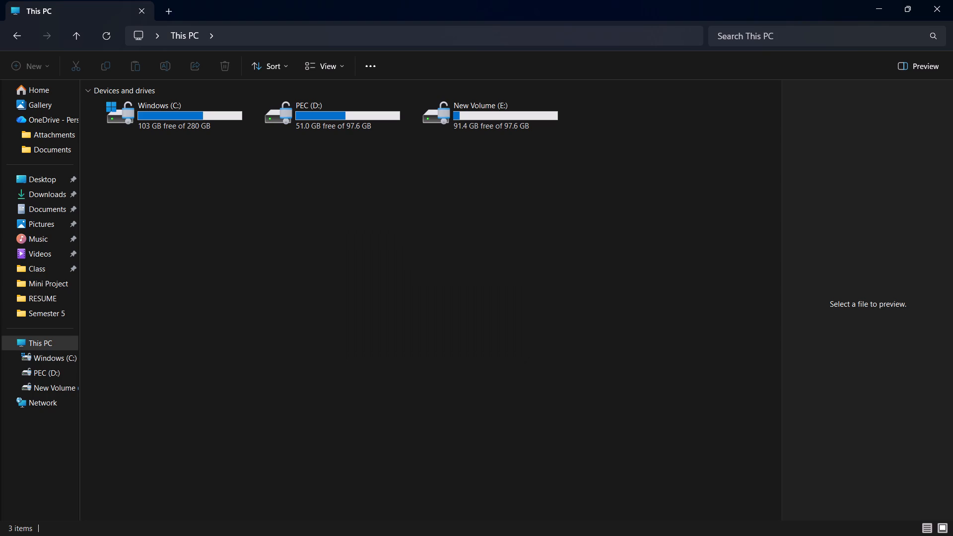
double_click(288, 115)
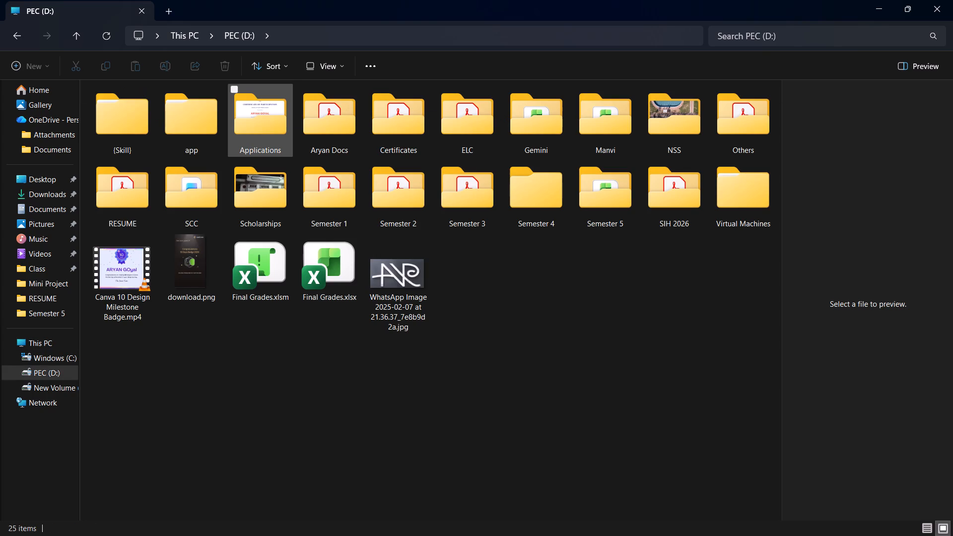
Examine the contents of the Windows (C:) drive and its LJP1100_P1560_P1600_Full_Solution folder.
key("BackSpace")
key("Left")
key("Return")
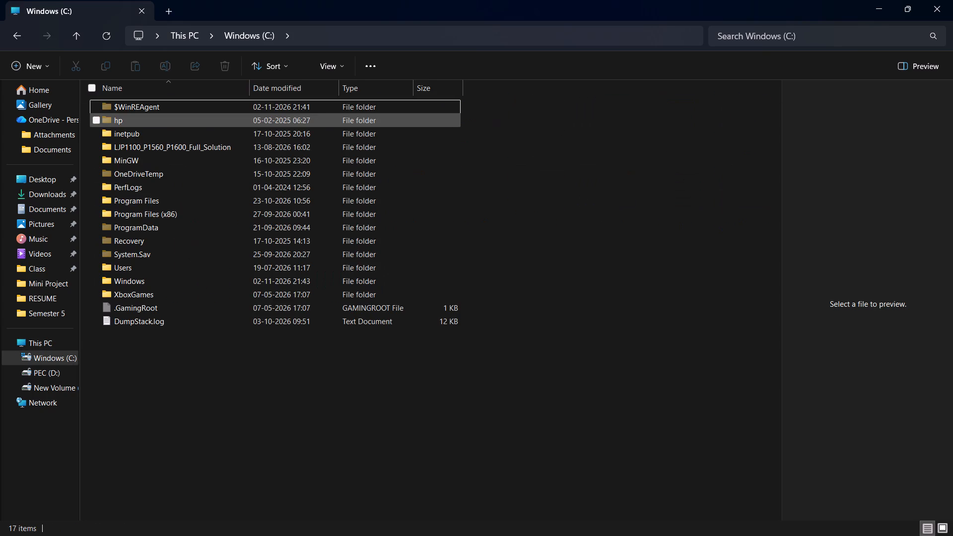
right_click(308, 356)
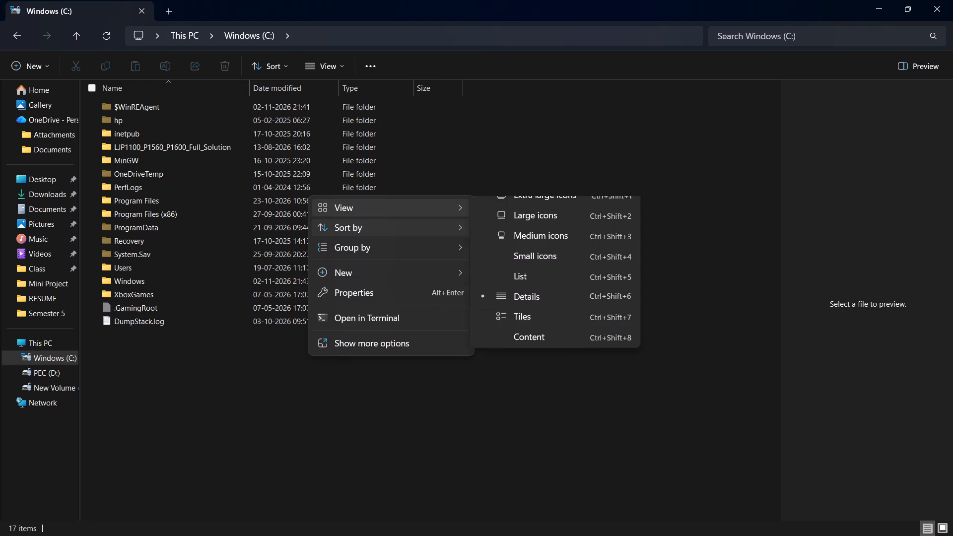
left_click(233, 486)
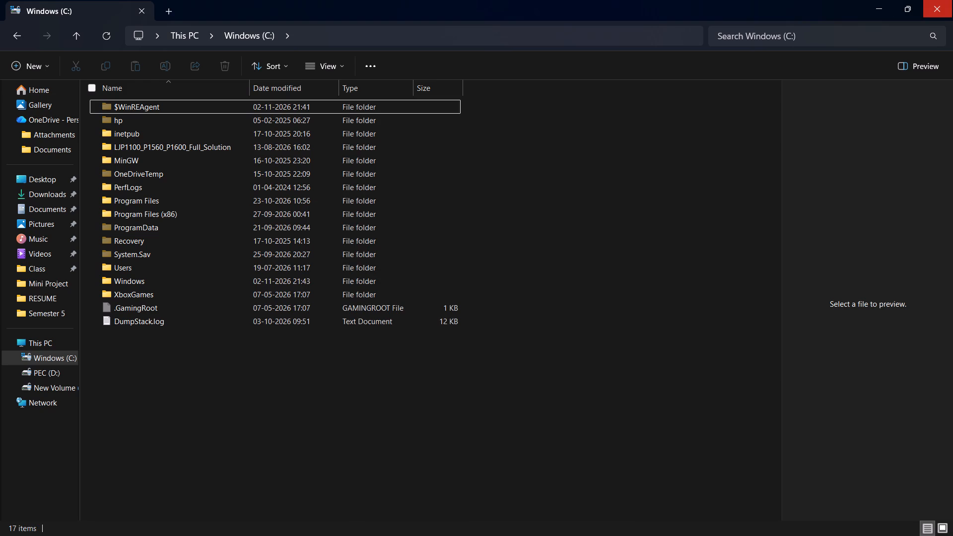
double_click(280, 142)
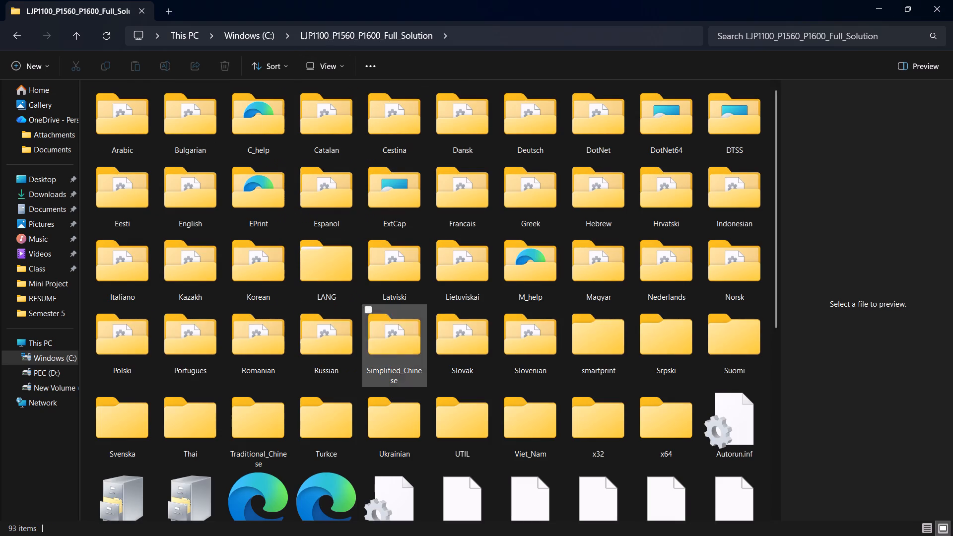
scroll(403, 415, "down", 17)
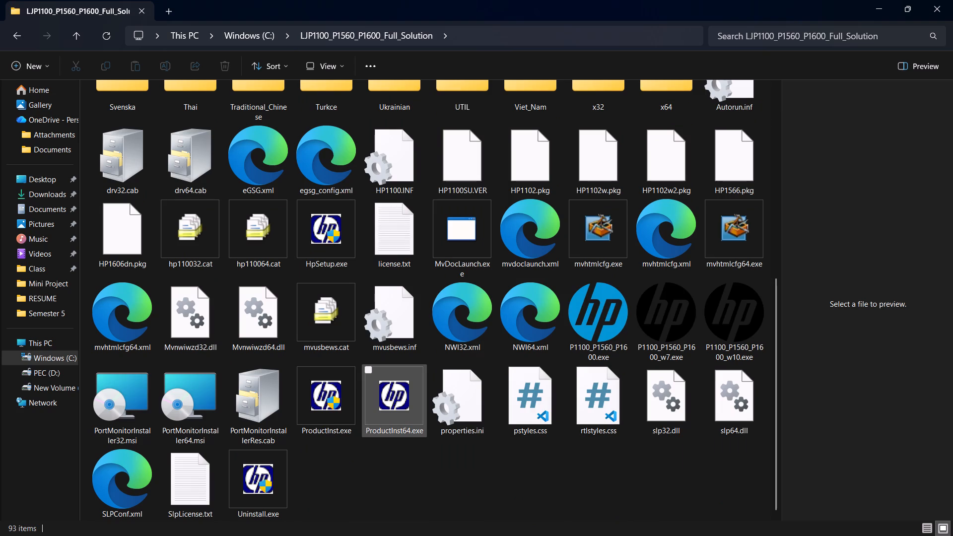
scroll(403, 425, "up", 15)
key("BackSpace")
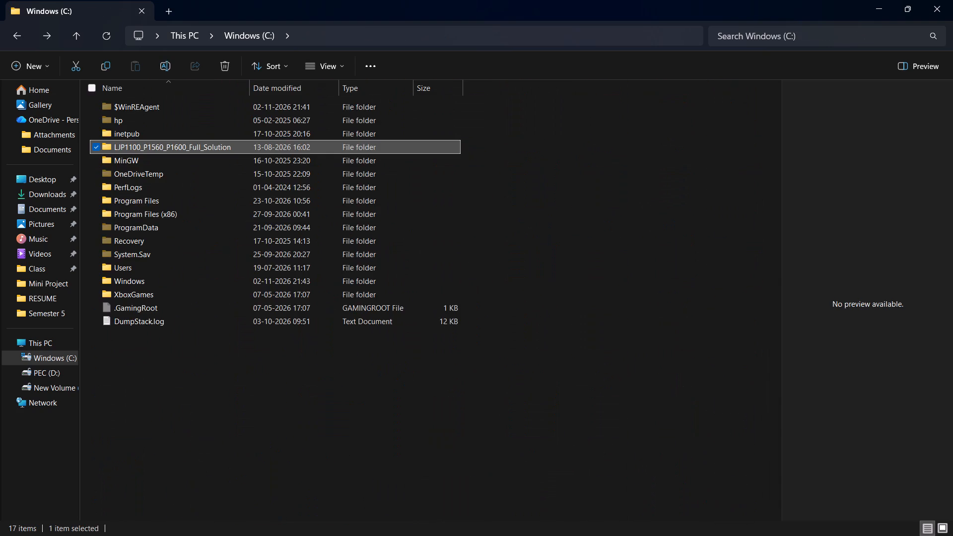
Leave the Windows (C:) drive and reopen the Downloads folder.
key("BackSpace")
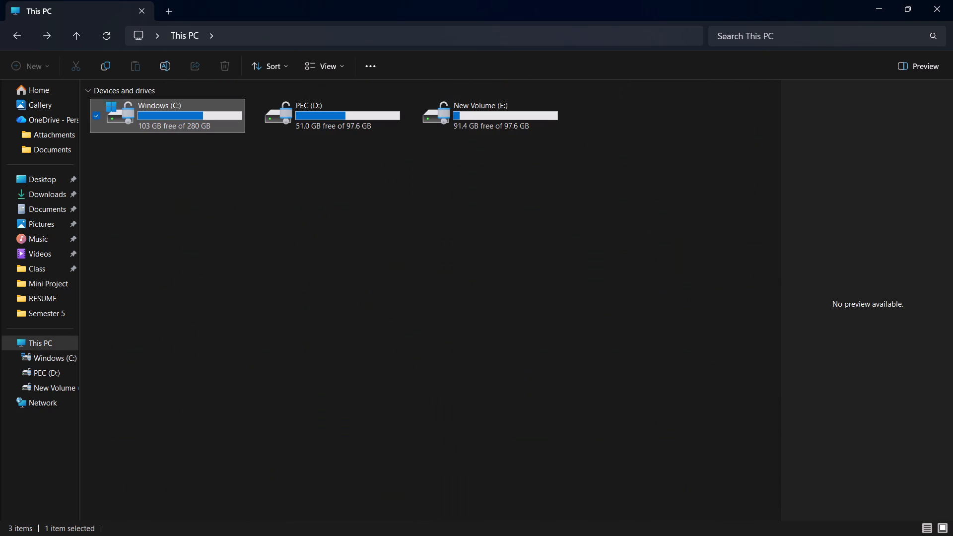
left_click(51, 197)
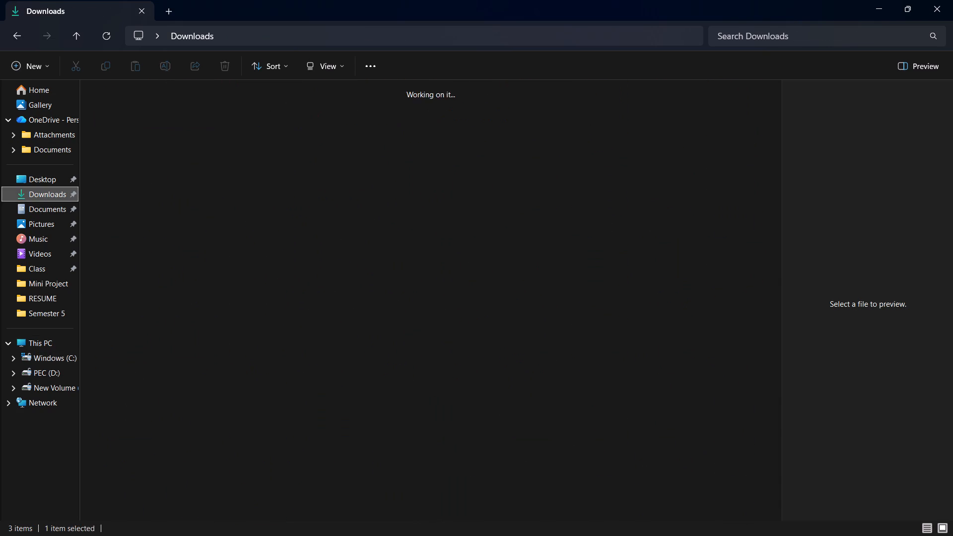
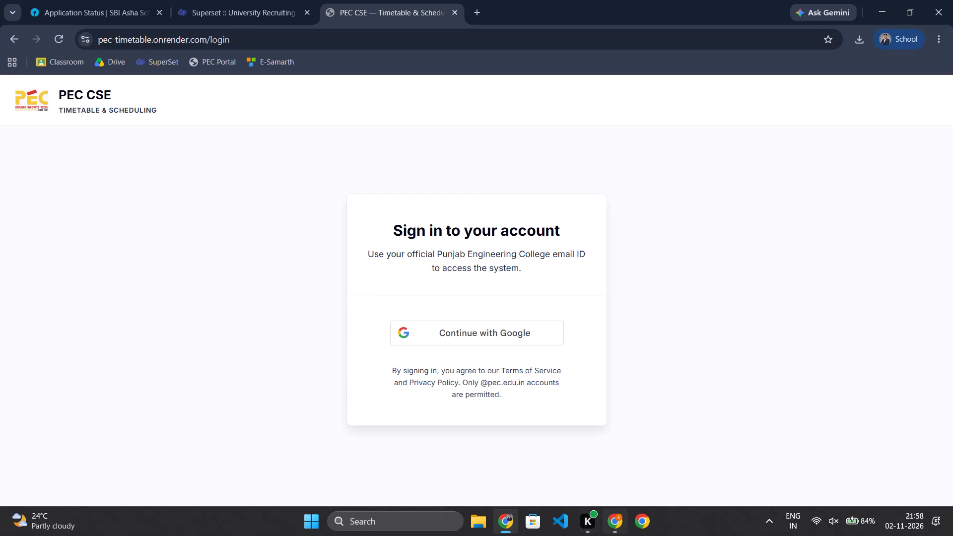
Switch to the other Chrome window, where the MYBharat quiz list is open.
left_click(608, 521)
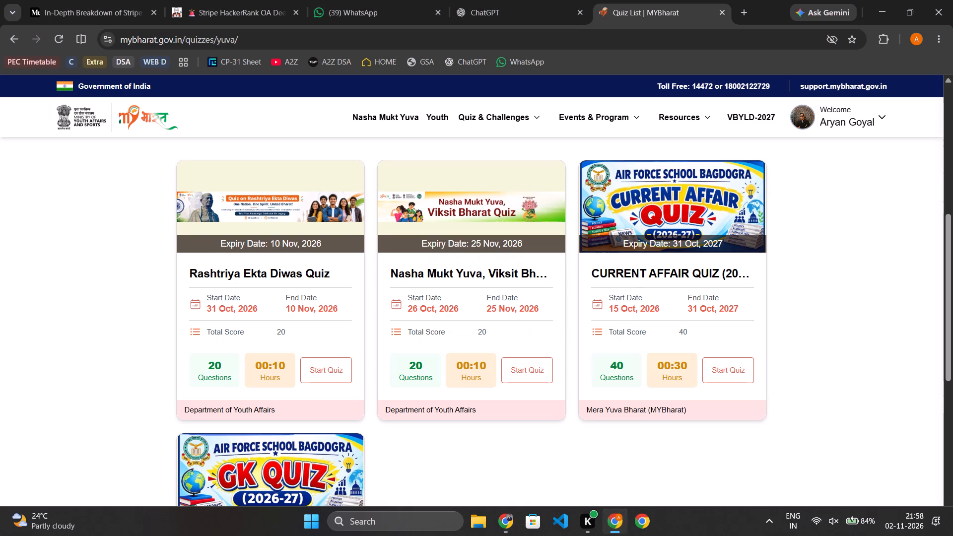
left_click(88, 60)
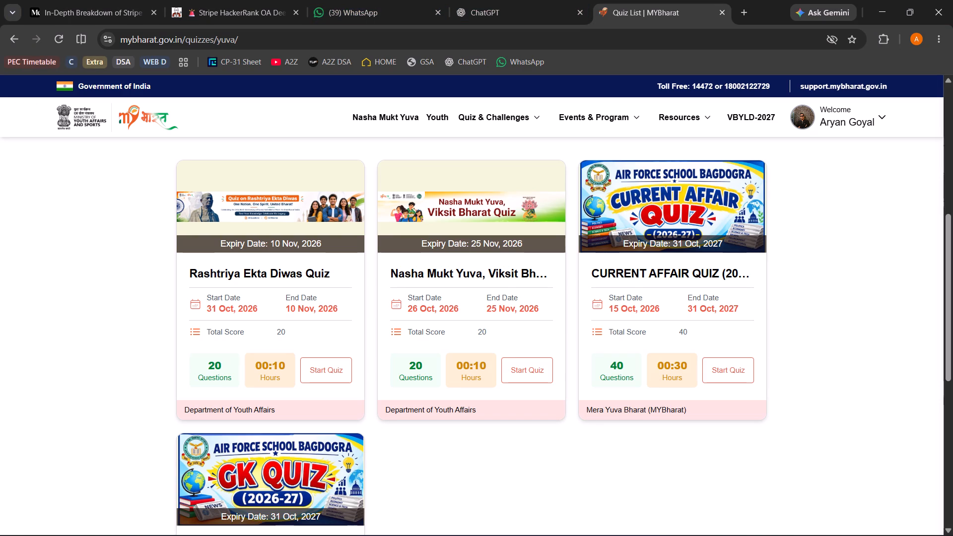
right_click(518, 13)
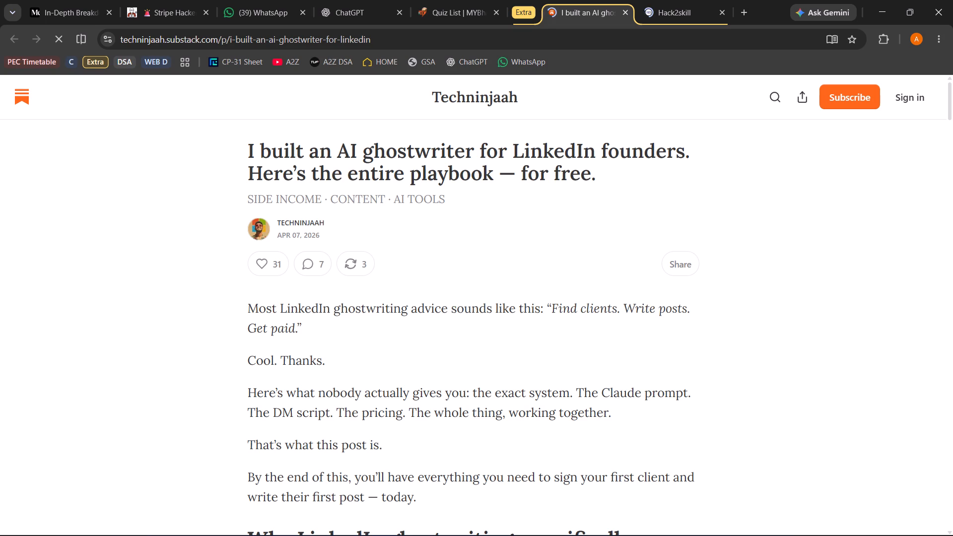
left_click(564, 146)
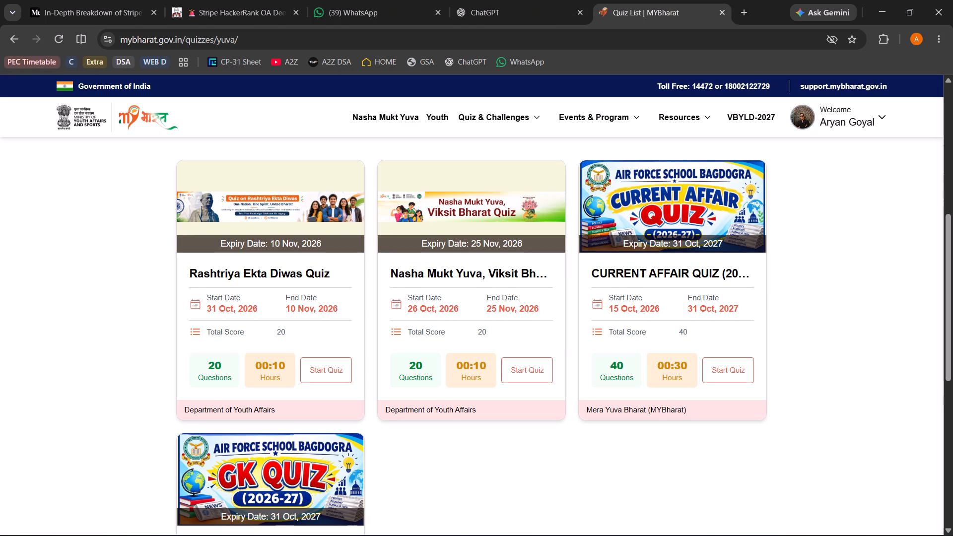
Open the PEC Timetable tab group and bring up its Google Search Console tab.
left_click(23, 62)
left_click(459, 0)
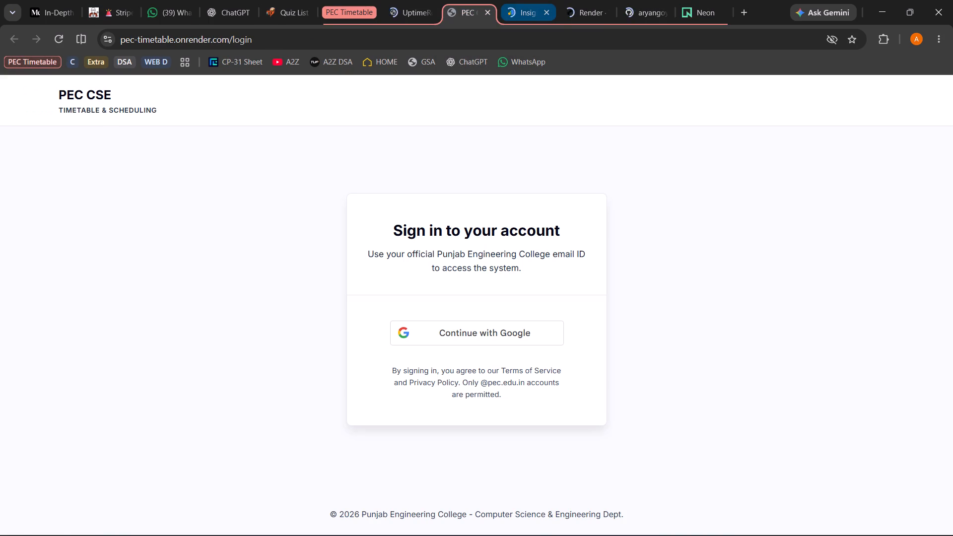
left_click(507, 0)
left_click(449, 0)
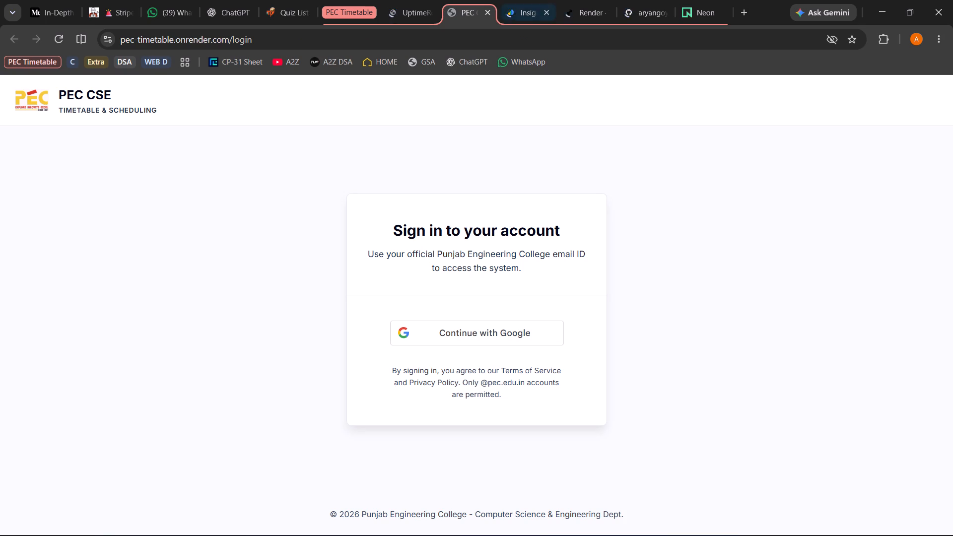
left_click(635, 0)
left_click(589, 4)
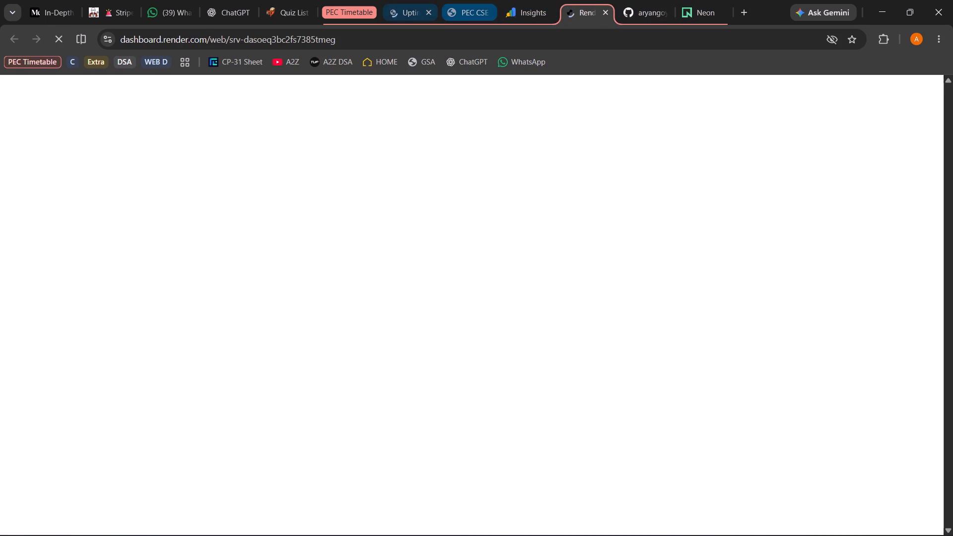
left_click(533, 0)
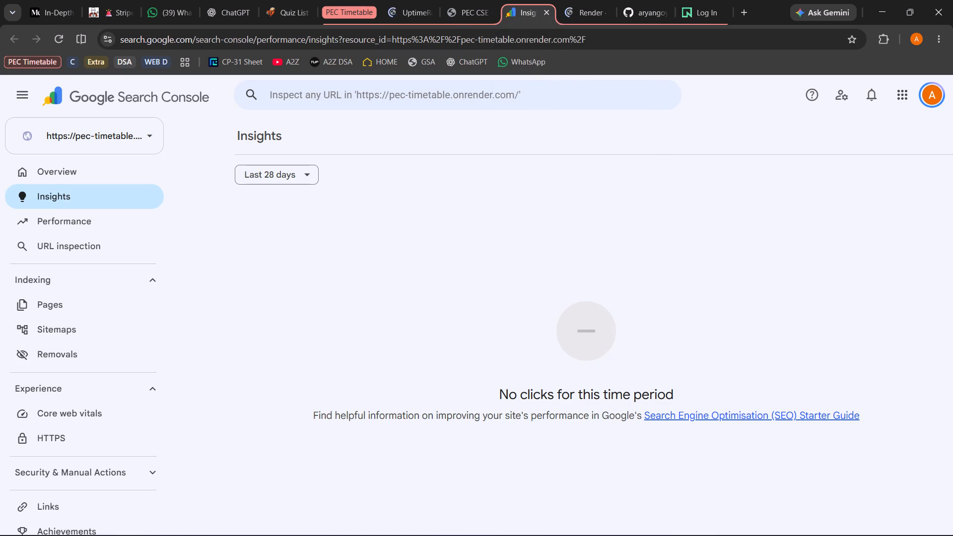
Examine the Search Console Performance report for pec-timetable.onrender.com.
left_click(57, 241)
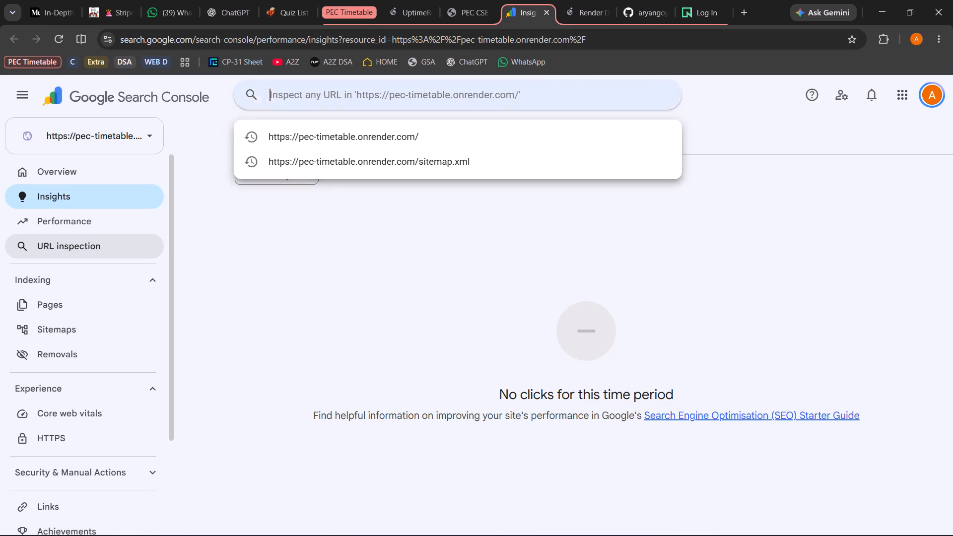
left_click(97, 223)
left_click(97, 223)
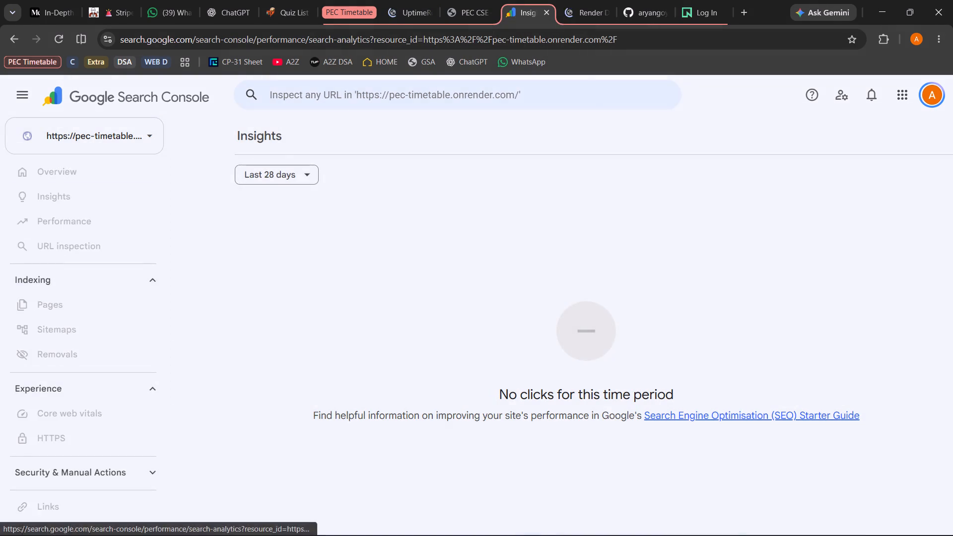
scroll(339, 339, "down", 1)
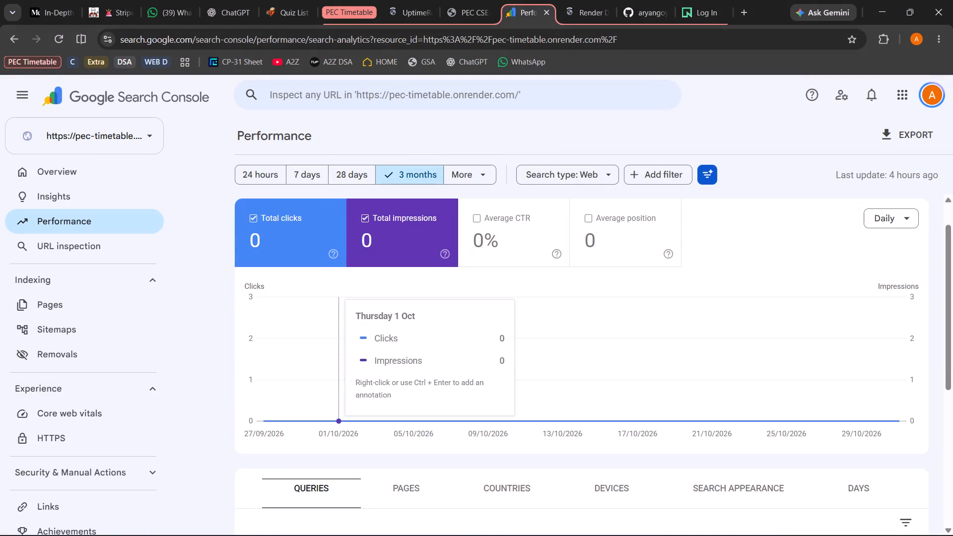
scroll(339, 339, "down", 1)
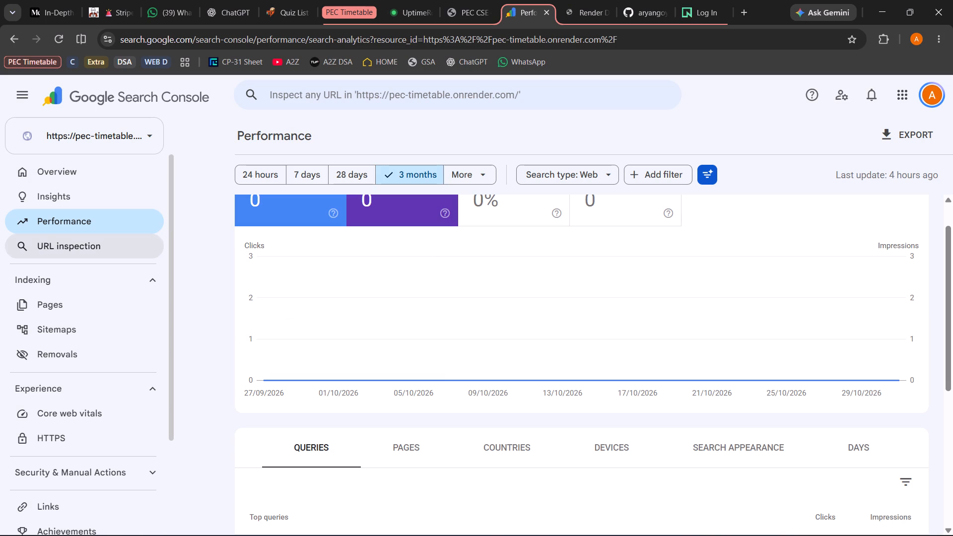
Examine the Page indexing report, including its chart and the reasons why pages aren't indexed.
left_click(110, 278)
left_click(134, 302)
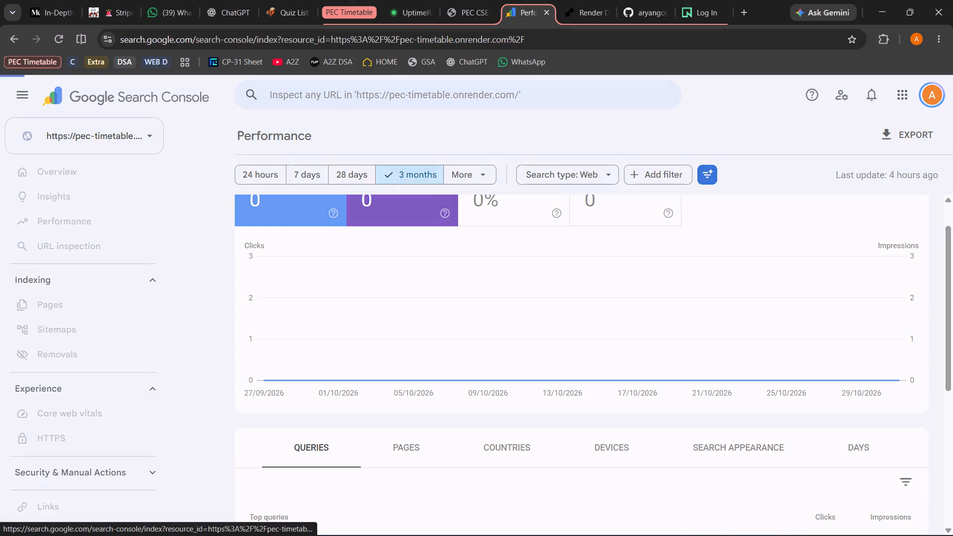
scroll(357, 444, "down", 1)
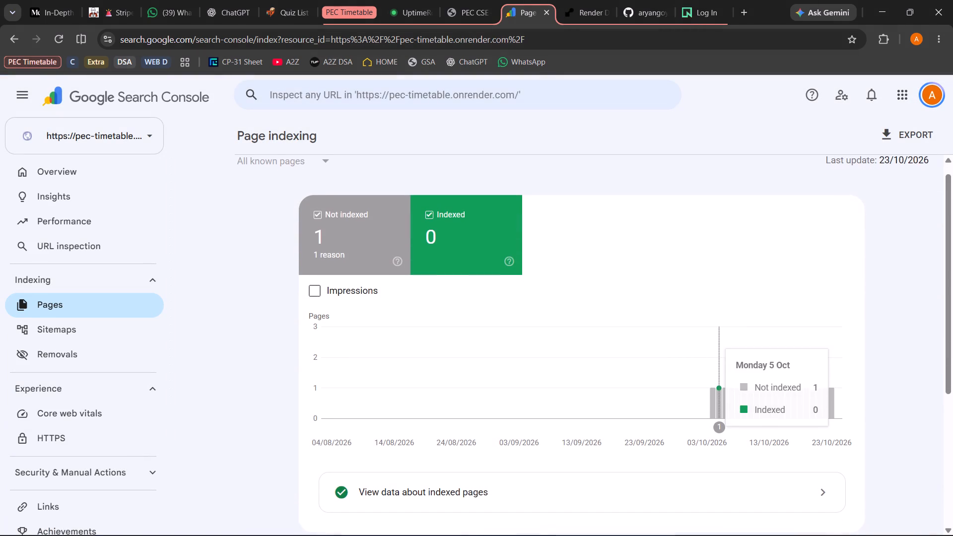
scroll(357, 444, "down", 1)
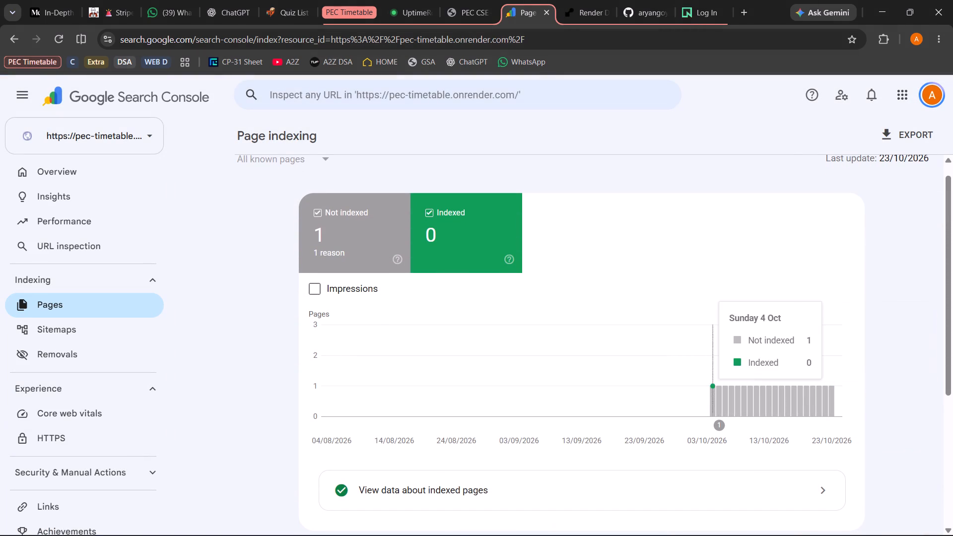
left_click(476, 228)
left_click(476, 228)
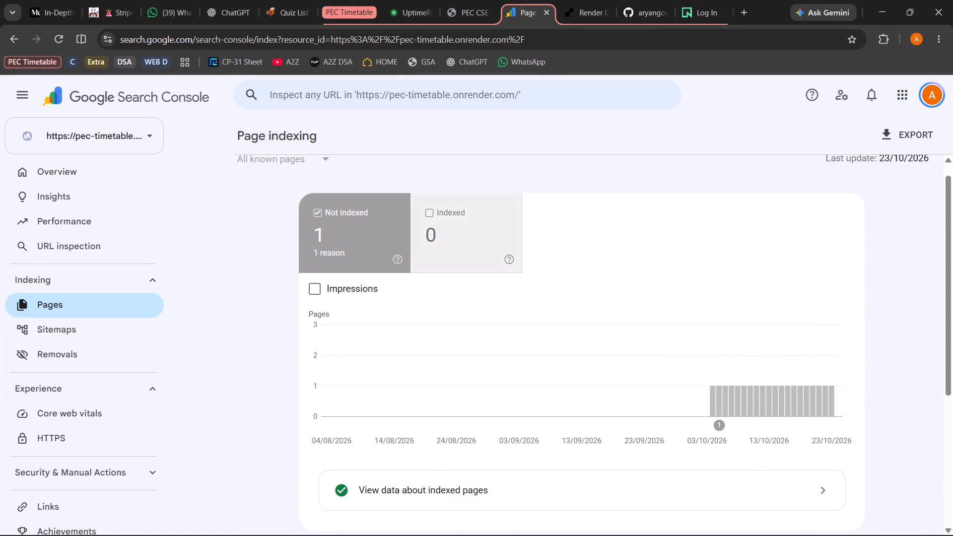
scroll(331, 289, "down", 5)
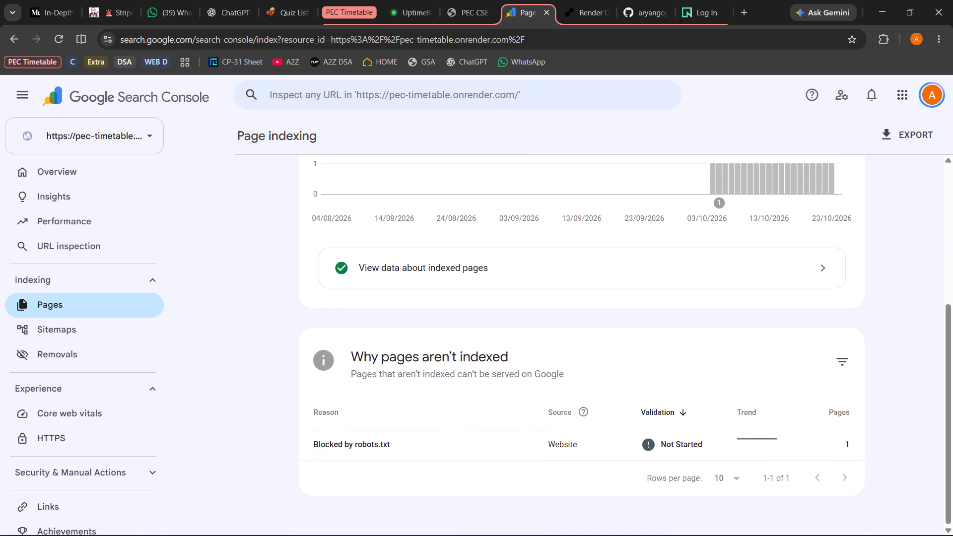
scroll(331, 289, "down", 1)
Open the "Blocked by robots.txt" indexing issue and start validation of its fix.
left_click(476, 448)
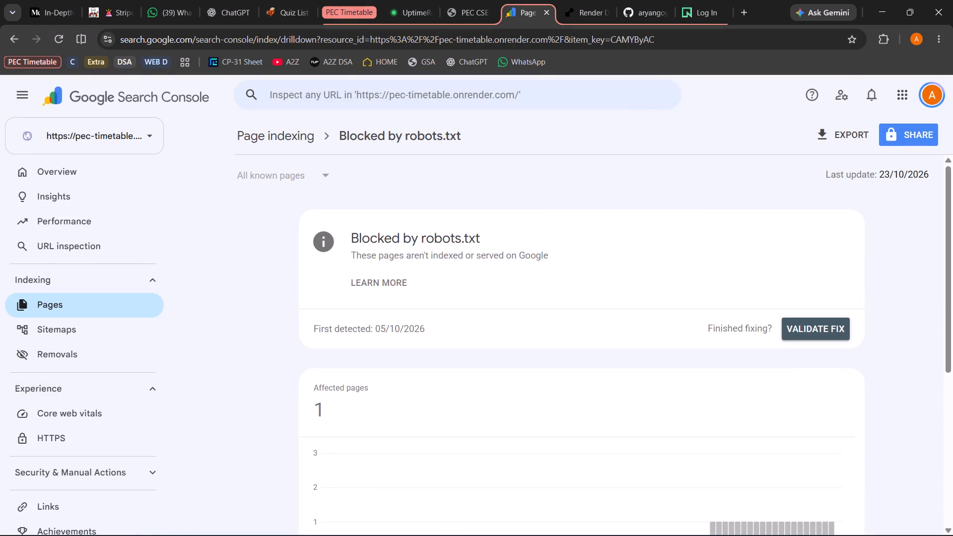
left_click(809, 331)
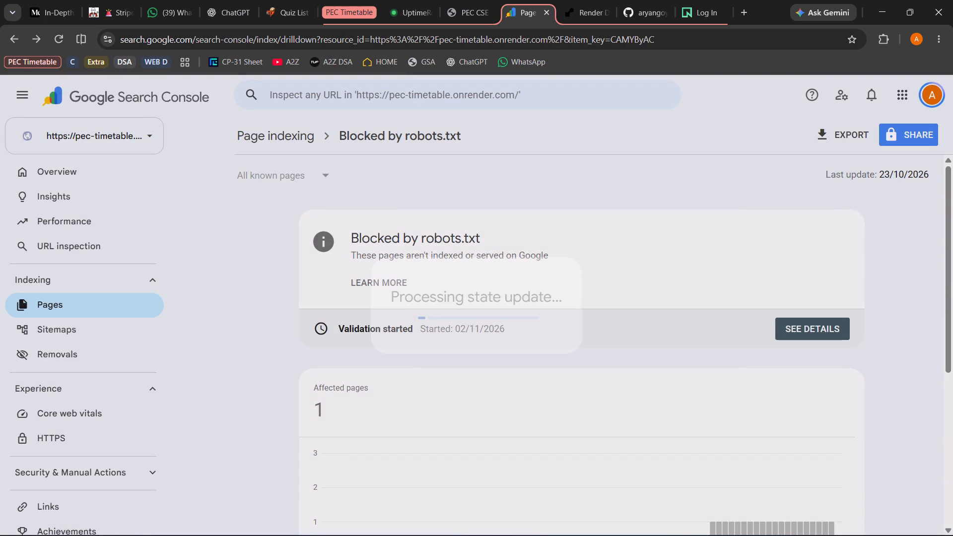
View the validation details of the "Blocked by robots.txt" issue.
scroll(809, 331, "down", 4)
scroll(809, 331, "up", 1)
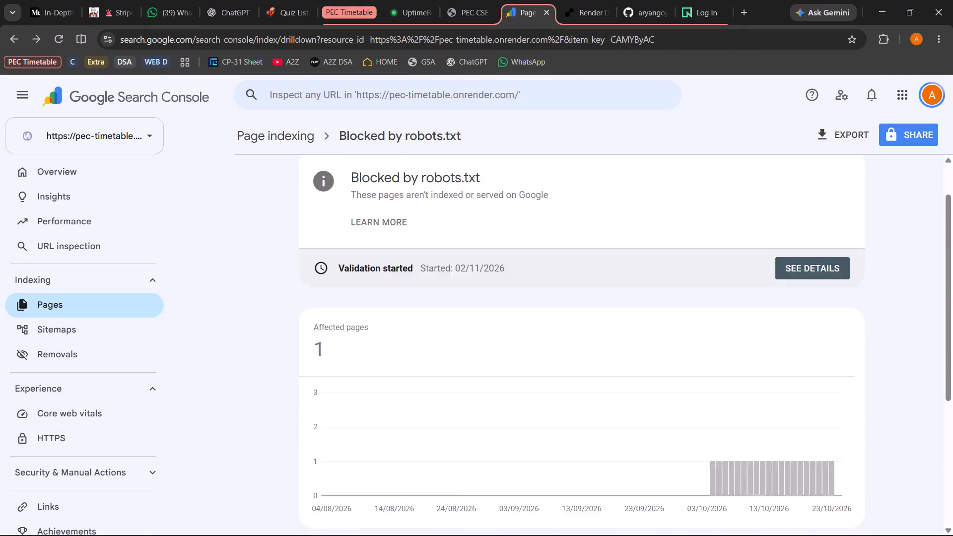
scroll(809, 331, "up", 1)
left_click(796, 330)
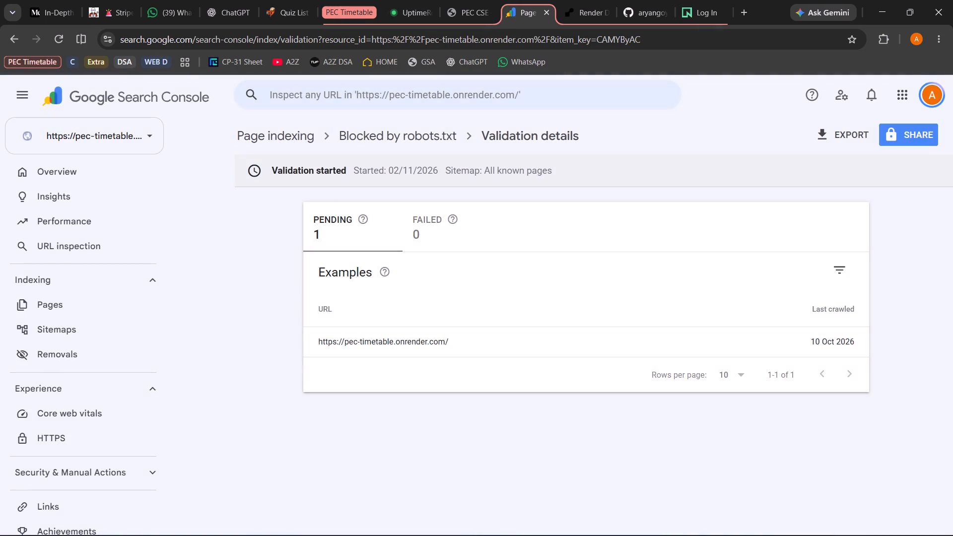
left_click(770, 346)
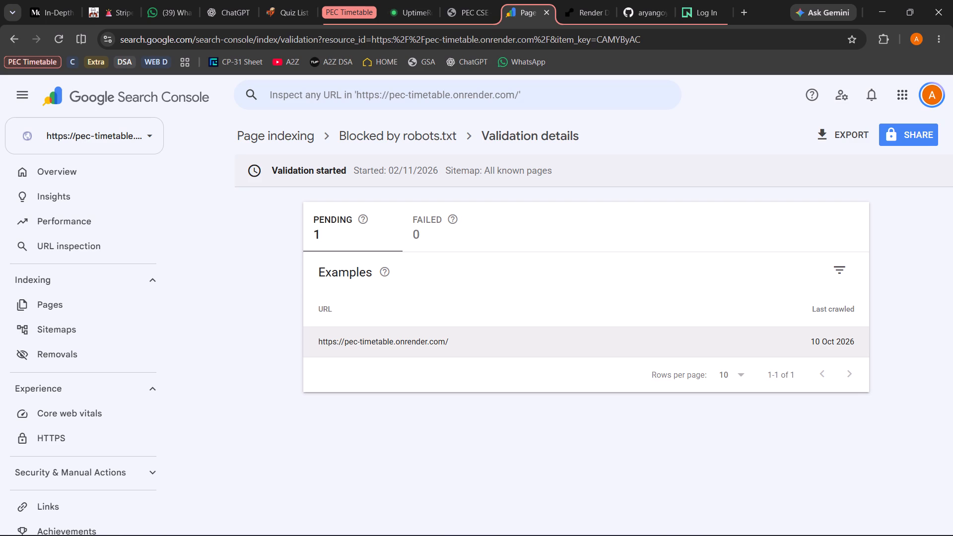
Look through the Core web vitals, Overview and Performance reports of the PEC timetable property.
right_click(80, 409)
left_click(80, 409)
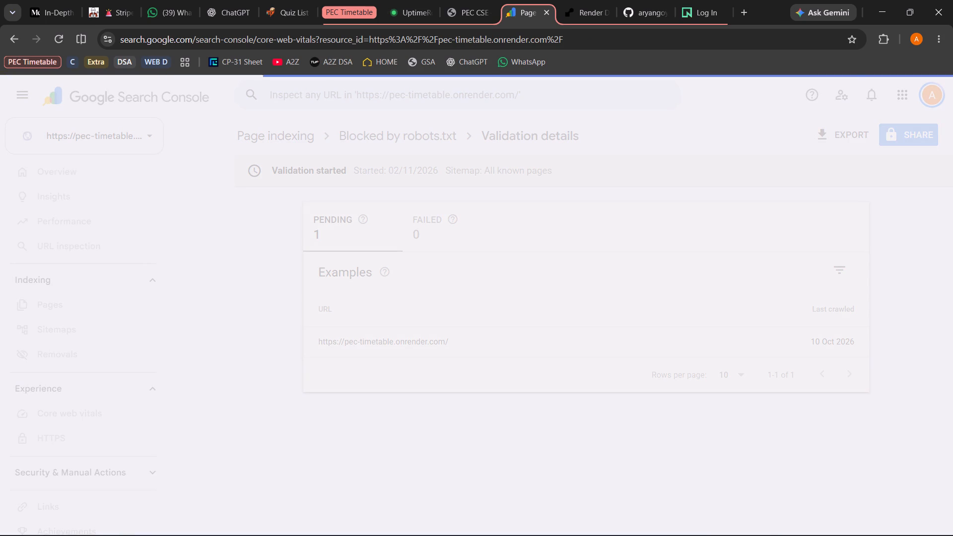
left_click(128, 128)
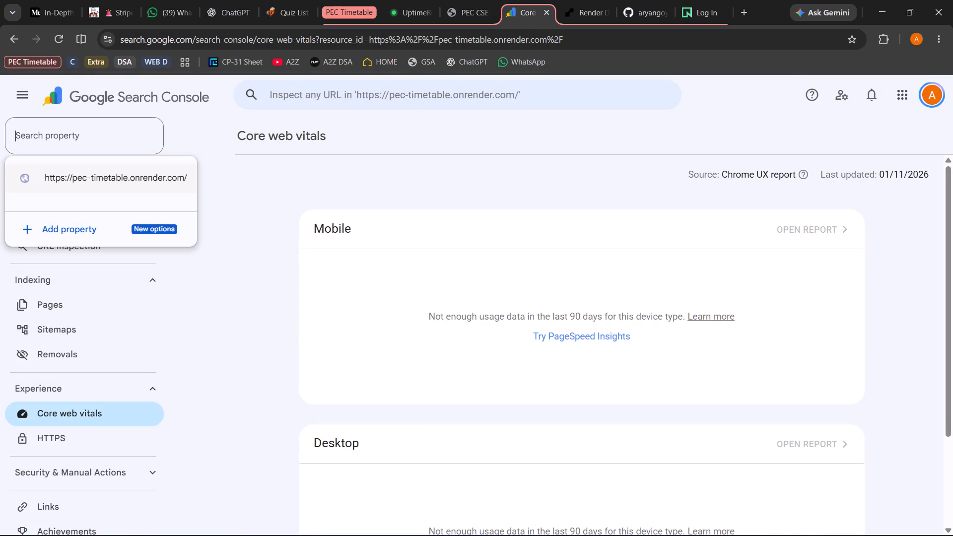
left_click(114, 182)
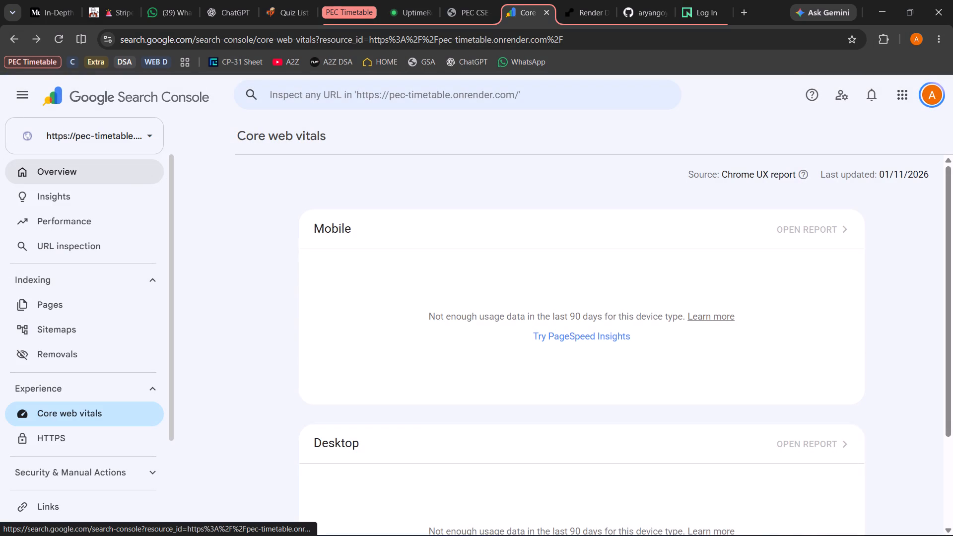
left_click(90, 183)
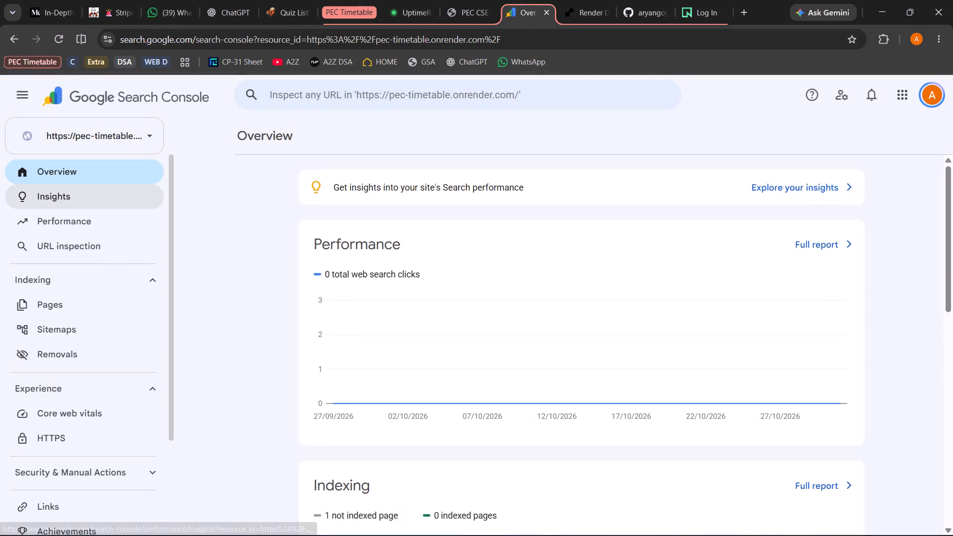
left_click(88, 204)
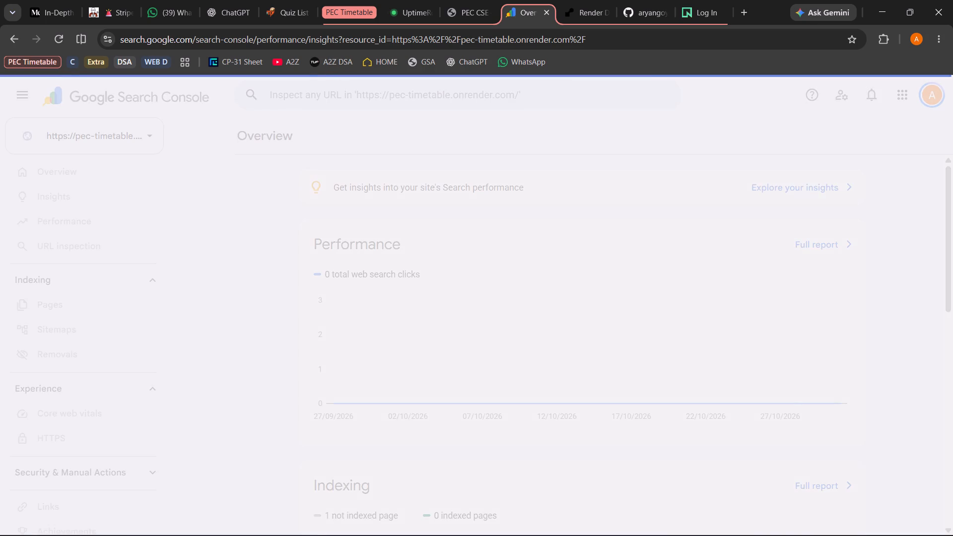
left_click(93, 222)
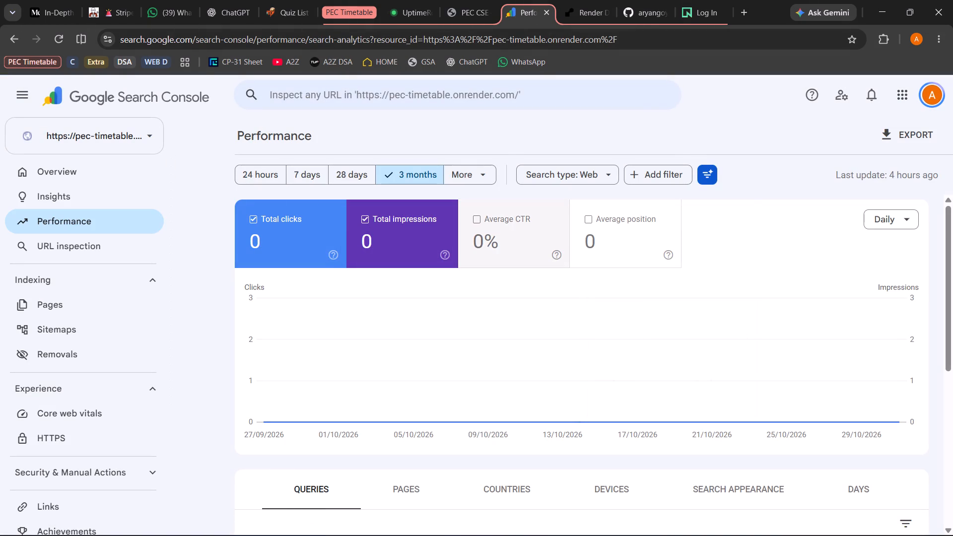
scroll(506, 211, "down", 4)
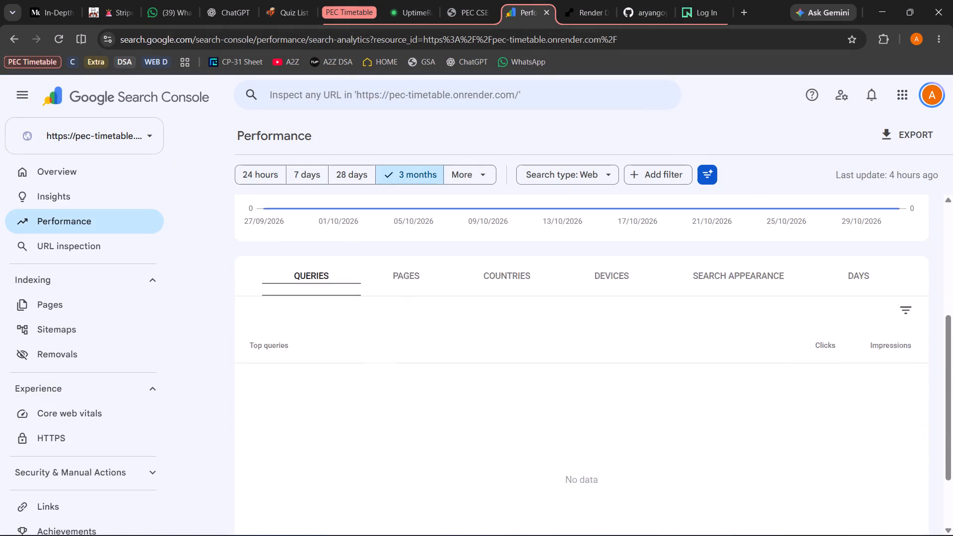
left_click(62, 259)
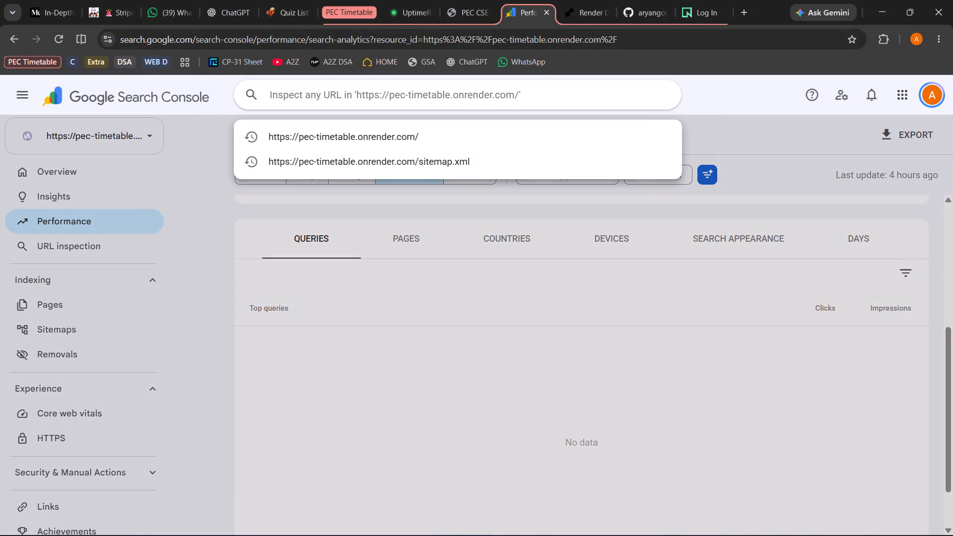
left_click(447, 129)
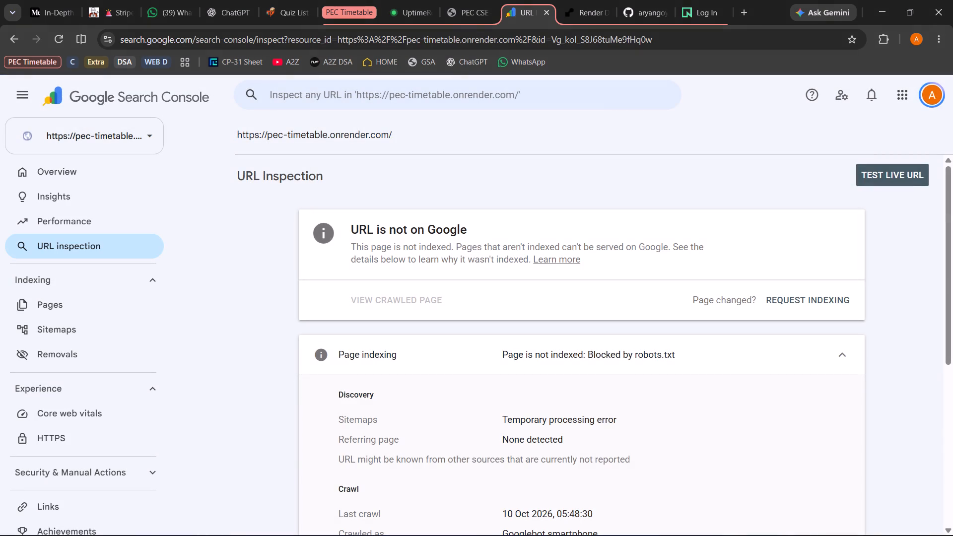
left_click(833, 292)
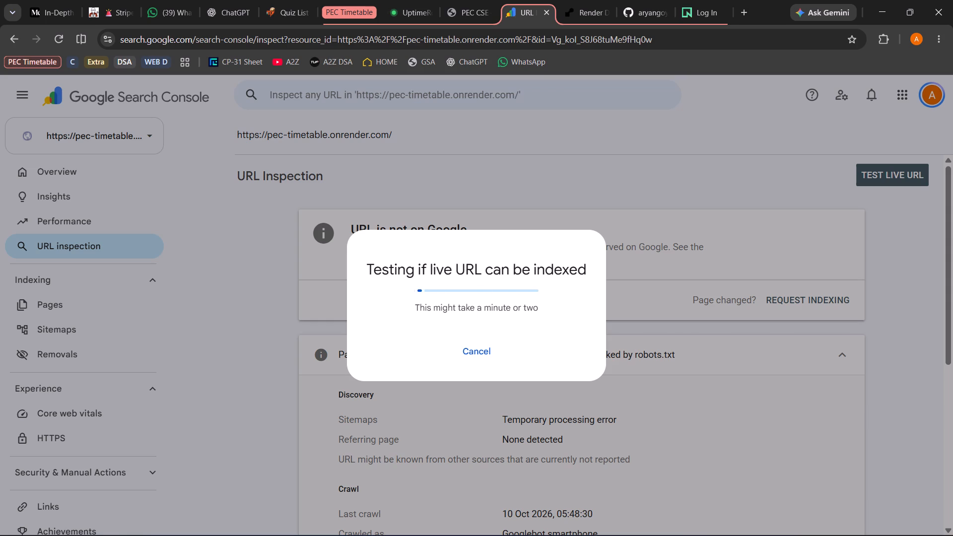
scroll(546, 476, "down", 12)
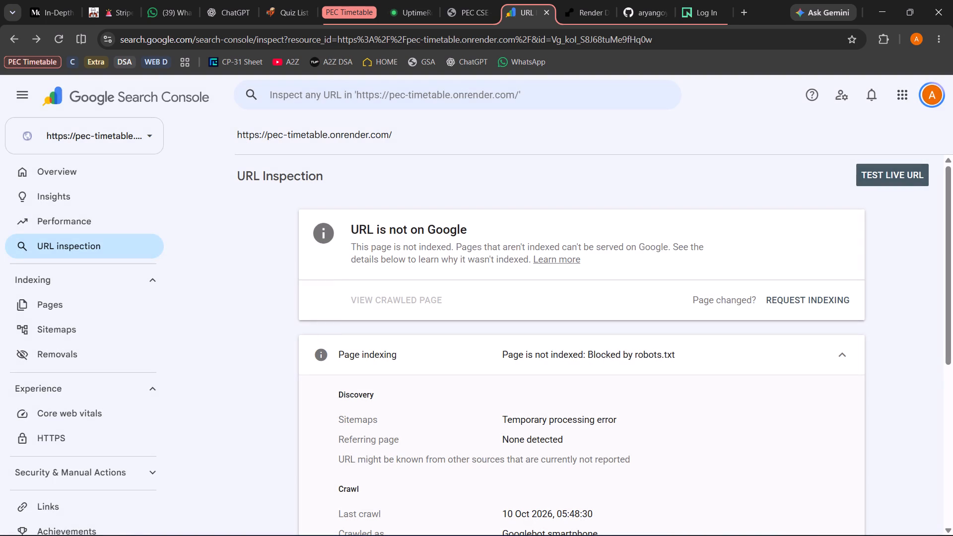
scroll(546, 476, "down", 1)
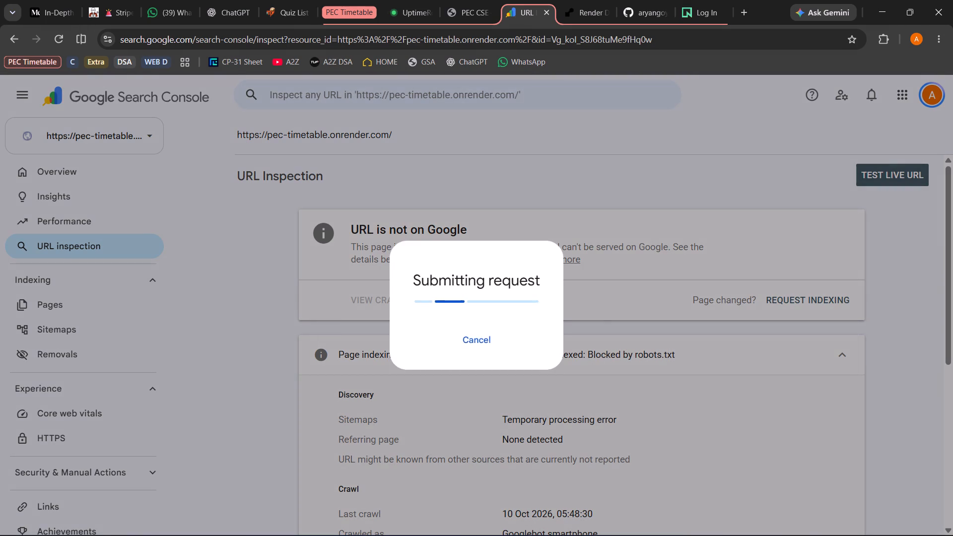
Run a live test of the inspected PEC timetable URL and compare its result with the Google index result.
left_click(610, 346)
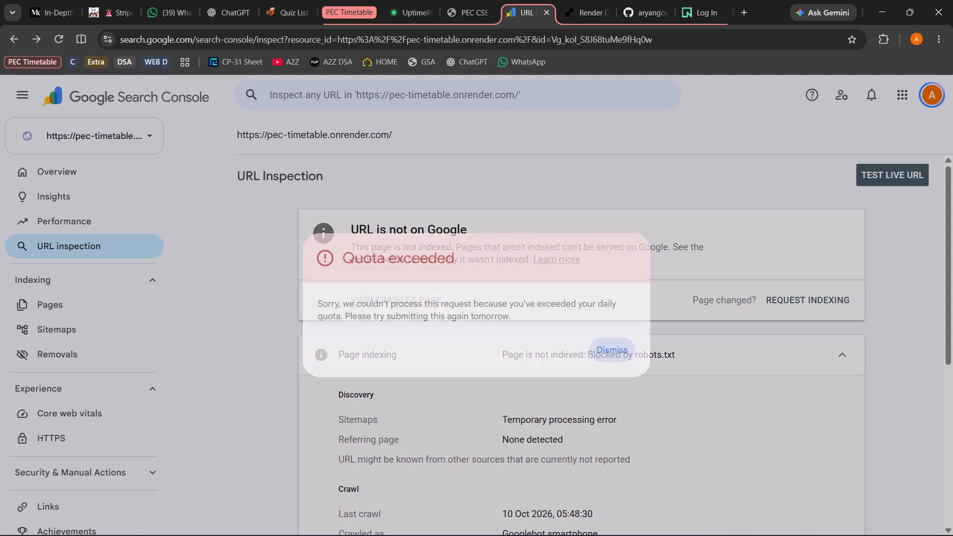
left_click(897, 175)
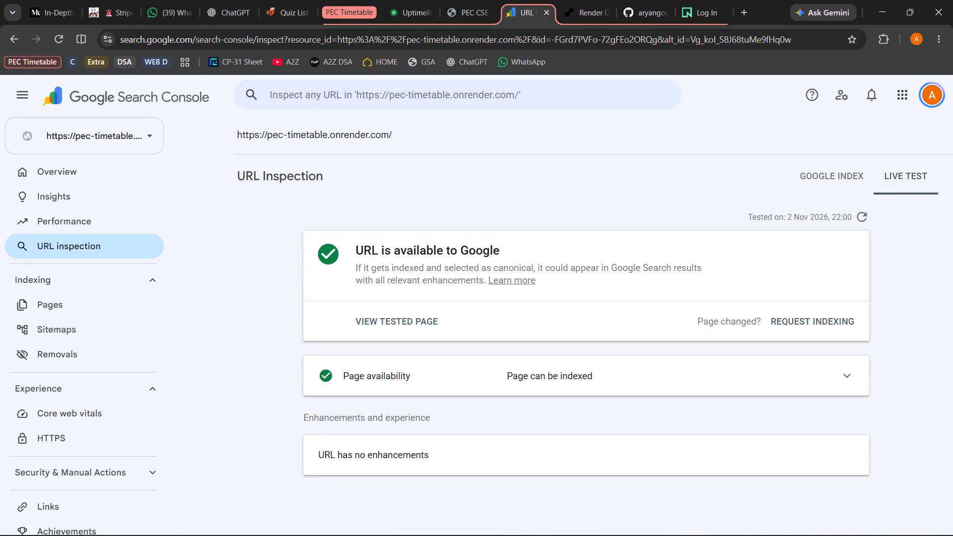
left_click(836, 174)
left_click(904, 181)
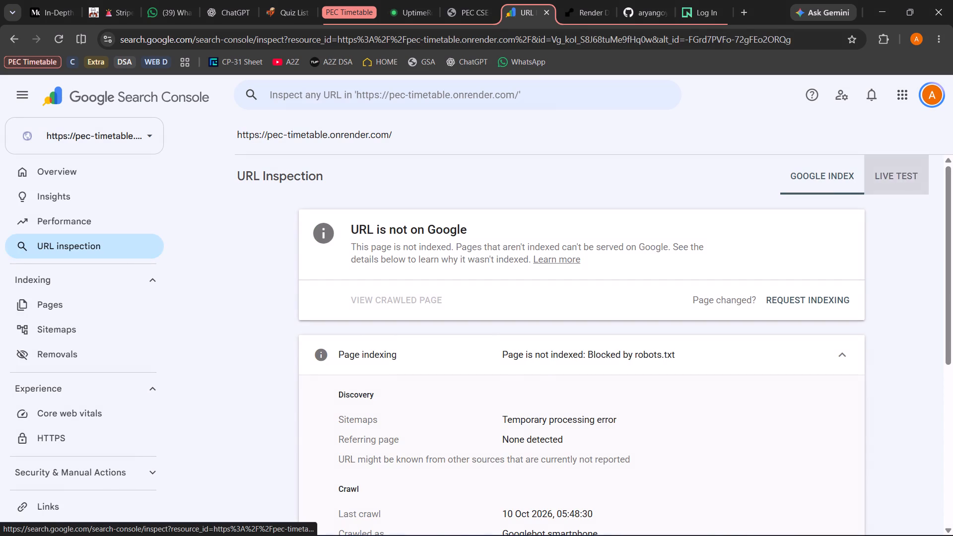
left_click(842, 187)
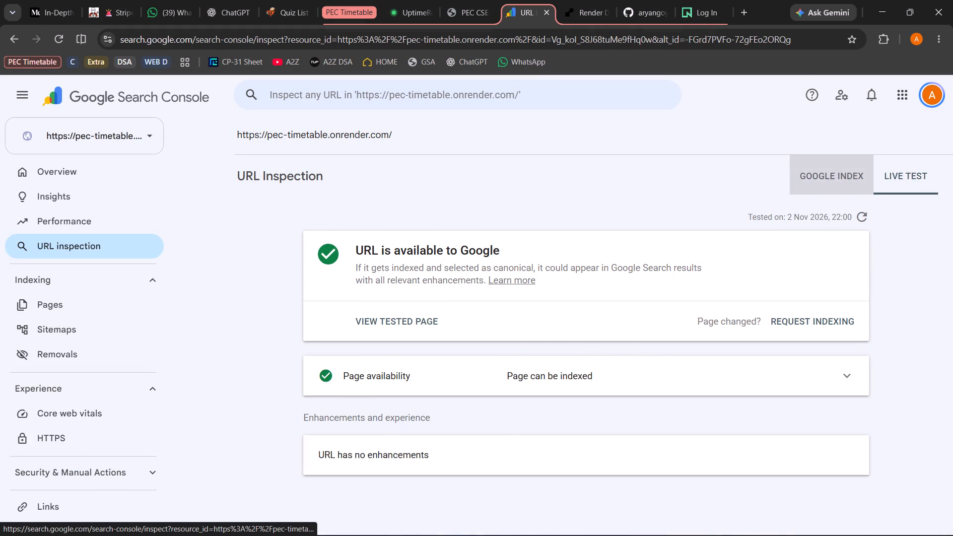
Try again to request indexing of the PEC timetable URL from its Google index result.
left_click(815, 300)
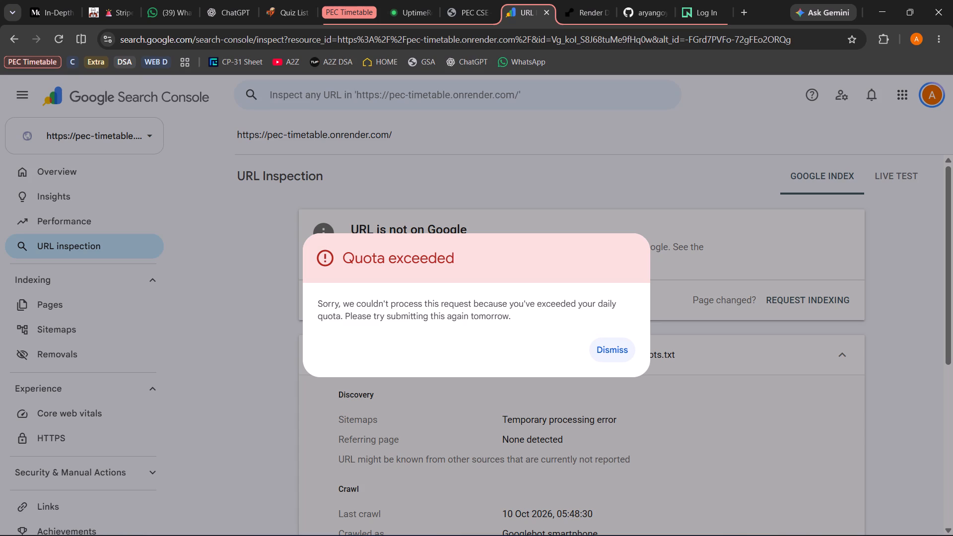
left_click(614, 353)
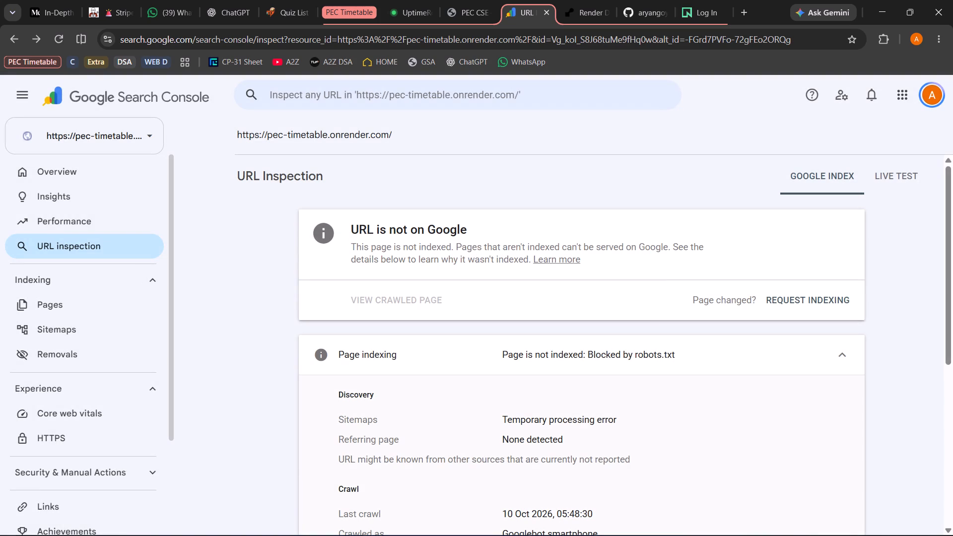
Check the Performance and Insights reports, and examine the error details of the submitted /sitemap.xml.
left_click(110, 222)
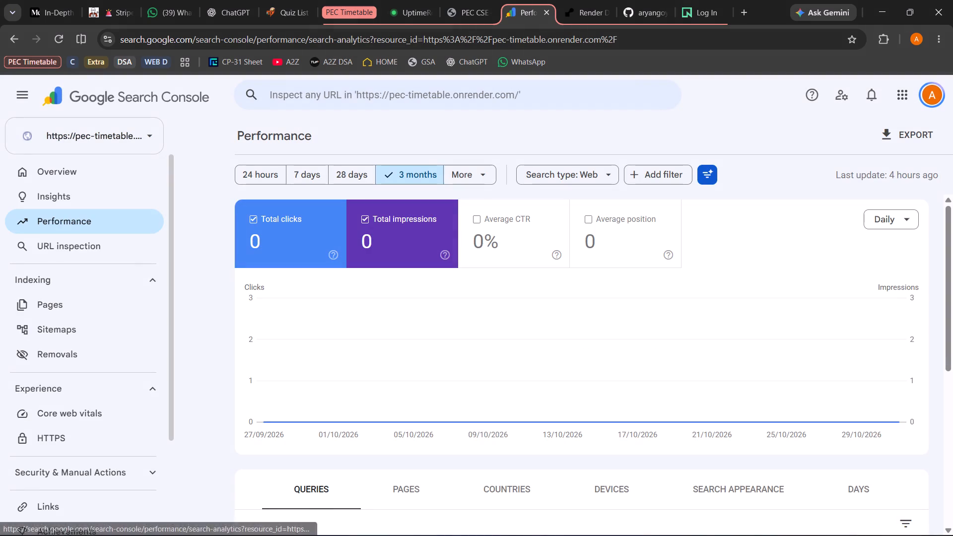
left_click(117, 189)
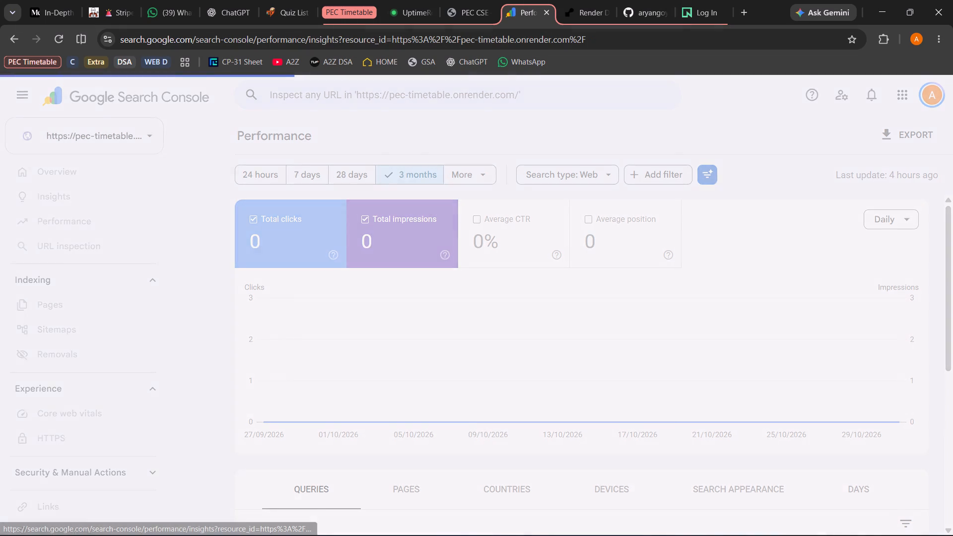
left_click(79, 333)
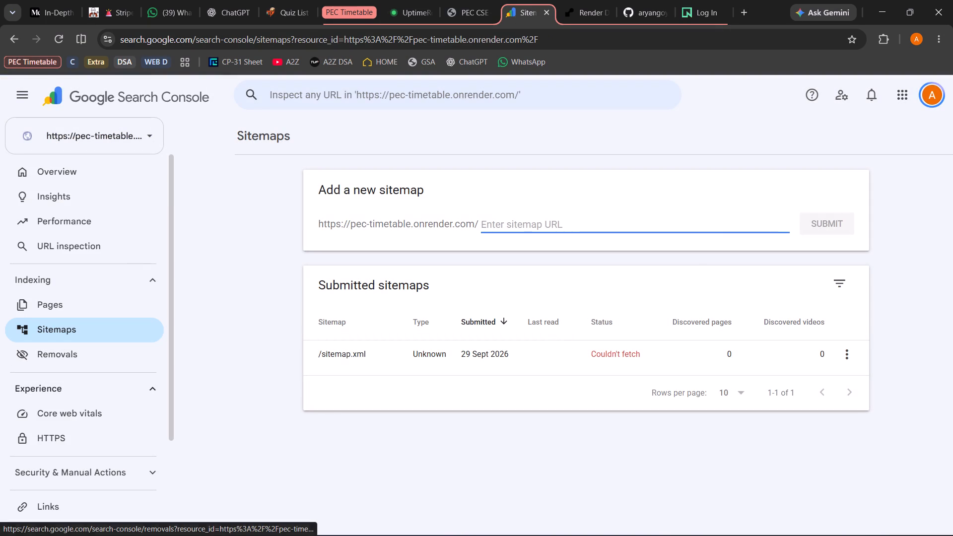
left_click(357, 356)
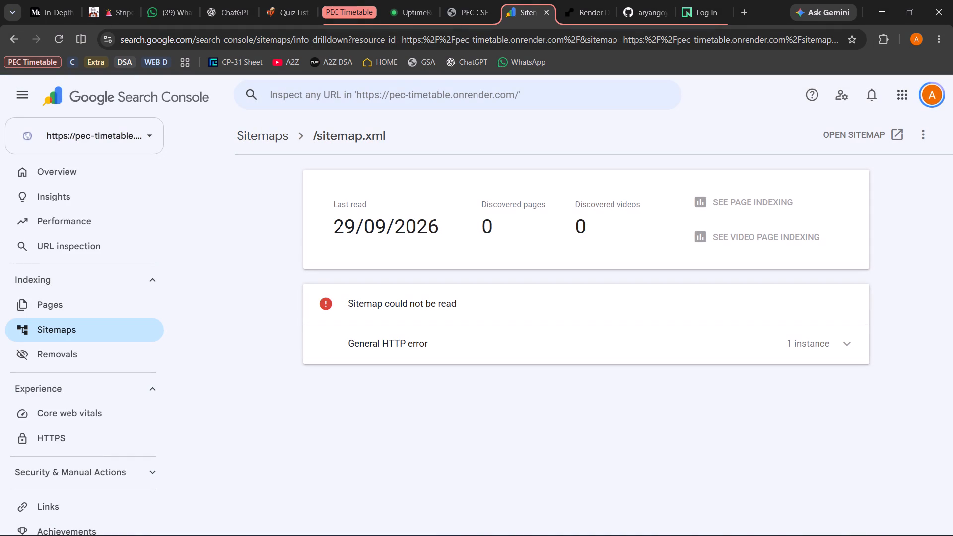
left_click(793, 350)
left_click(753, 209)
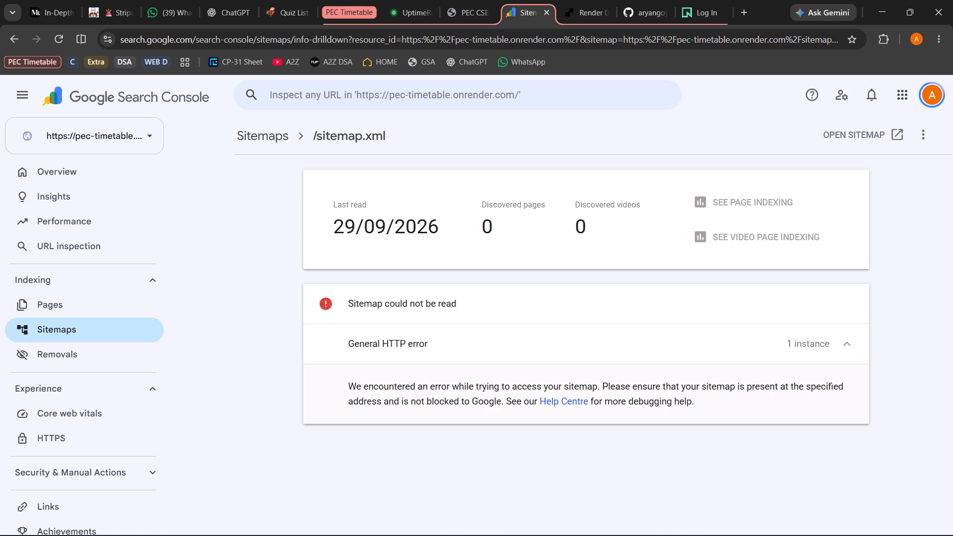
left_click(696, 239)
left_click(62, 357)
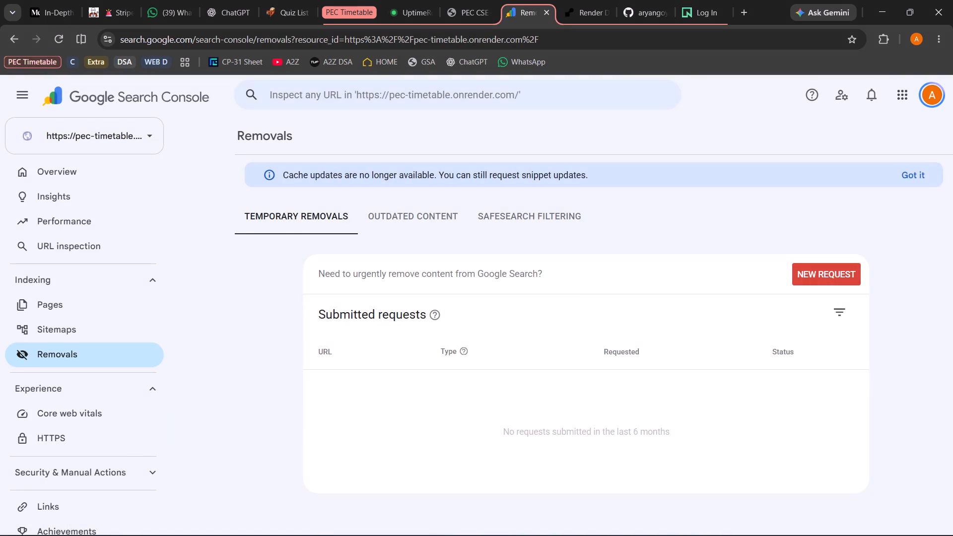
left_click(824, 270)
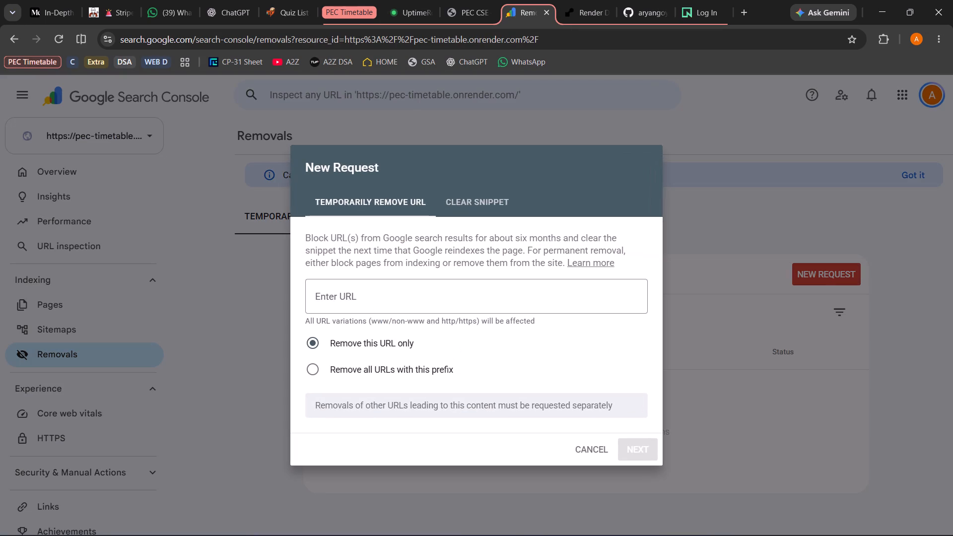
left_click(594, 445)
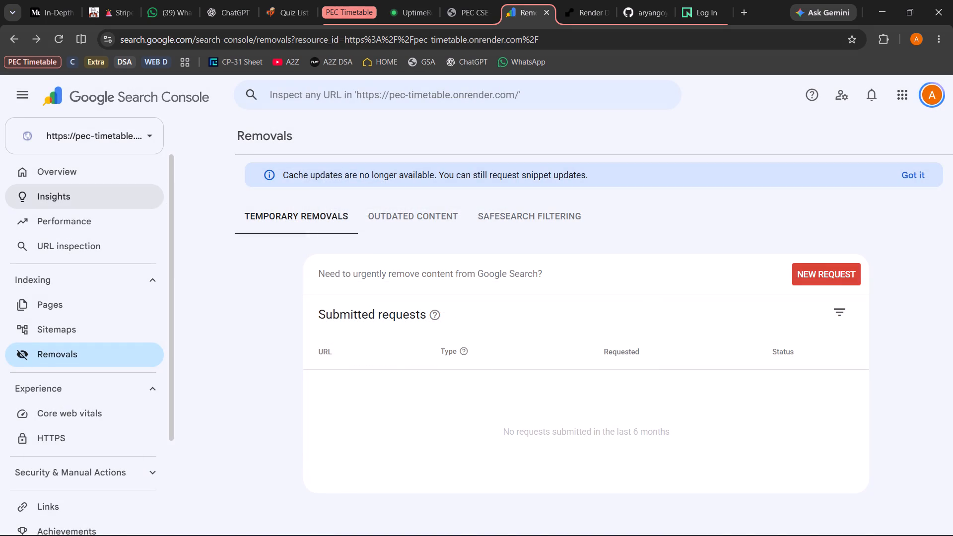
View the Insights and Overview reports of the PEC timetable property.
scroll(125, 196, "up", 5)
left_click(115, 185)
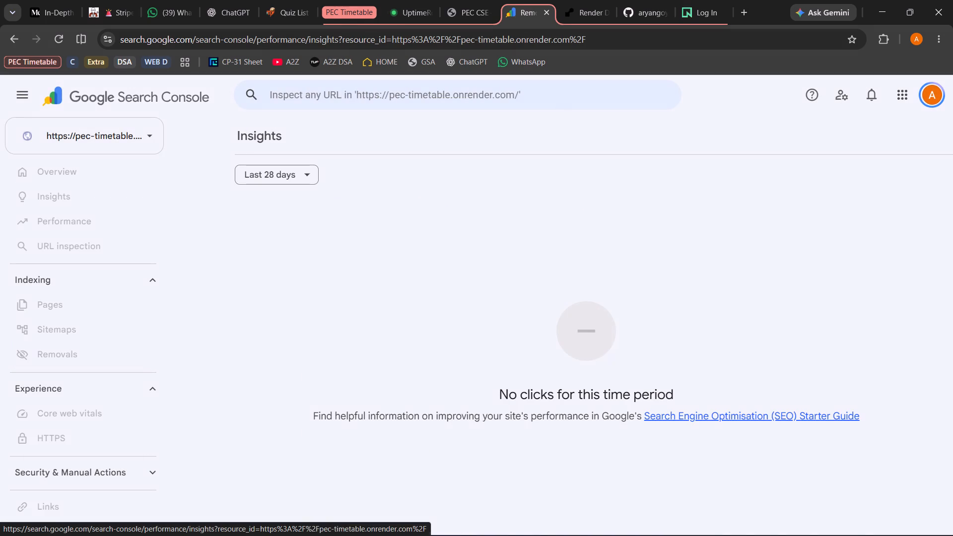
left_click(119, 174)
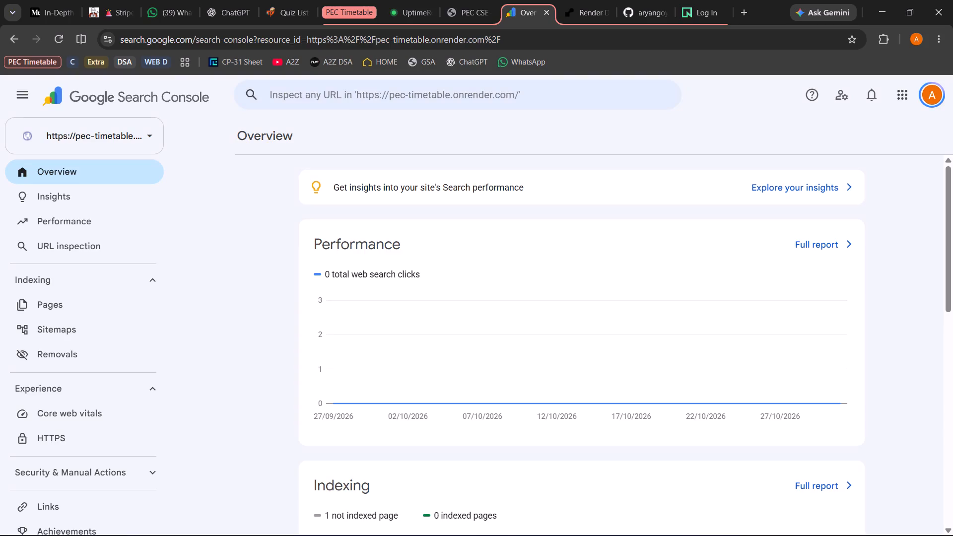
Close the Search Console browser window and start signing in to the PEC CSE timetable site with Google.
key("alt+F4")
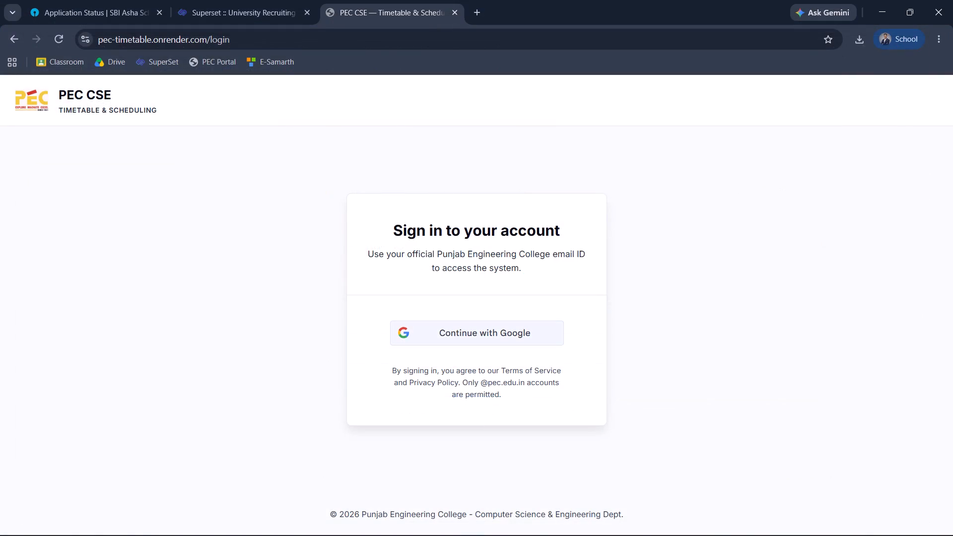
left_click(495, 332)
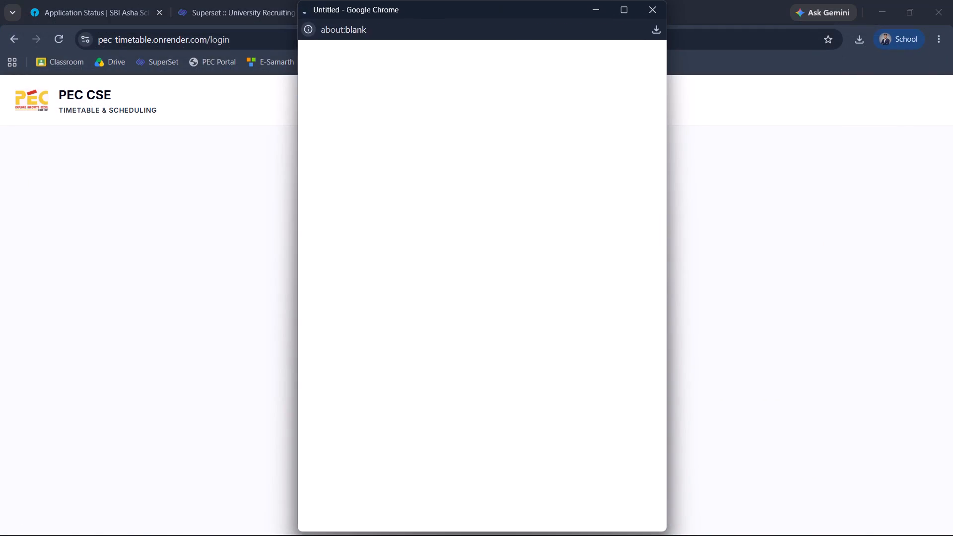